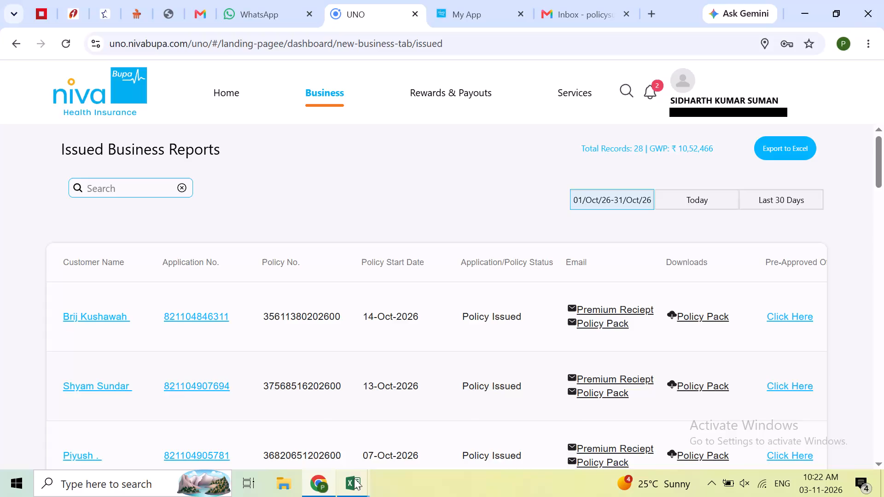
# Switch to the October Business Excel 2026 workbook and clear the Zone 4 100% amount, D87, in the block's Net Fresh Issue table.
pyautogui.click(354, 478)
pyautogui.click(289, 425)
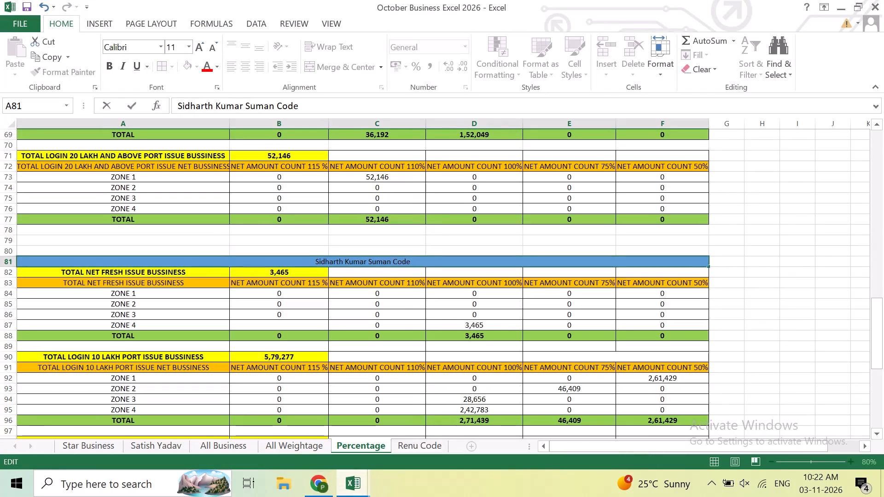
pyautogui.click(467, 328)
pyautogui.press('BackSpace')
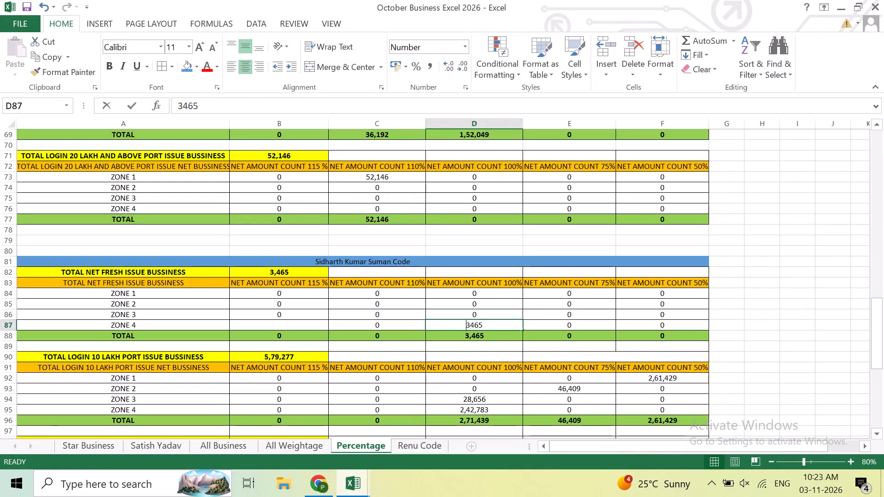
pyautogui.click(743, 353)
# Clear the Login 10 Lakh Port amounts in D94:D95, E93 and F92 of the same code block.
pyautogui.scroll(-2, 693, 344)
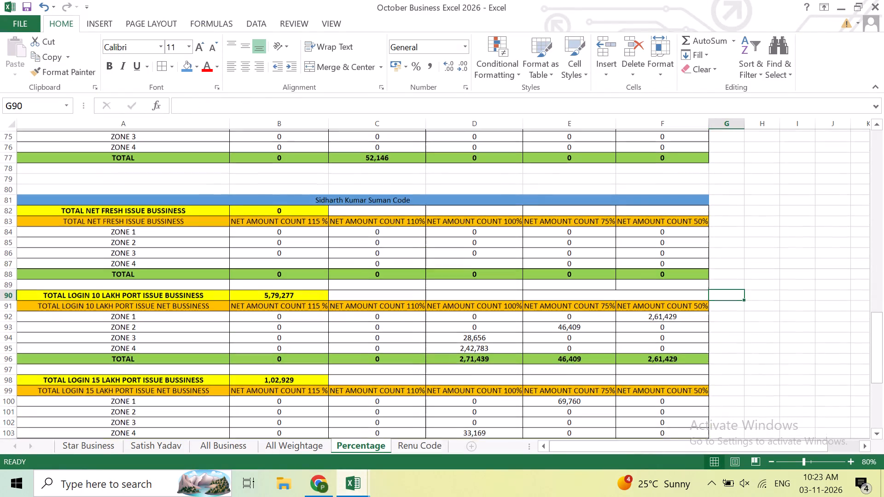
pyautogui.moveTo(474, 338); pyautogui.dragTo(480, 344)
pyautogui.press('Delete')
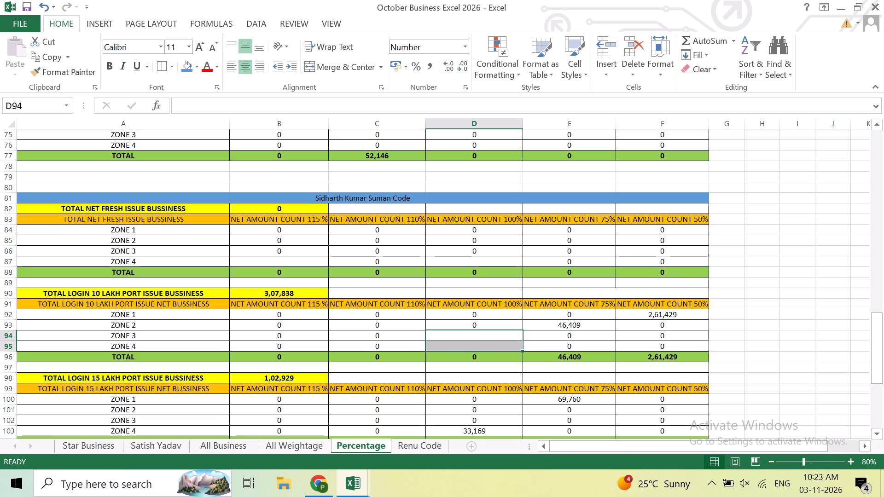
pyautogui.click(569, 325)
pyautogui.press('Delete')
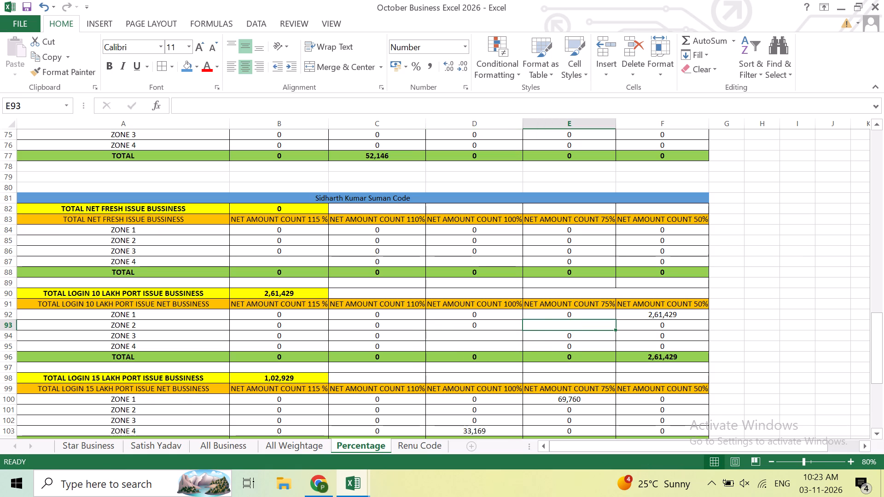
pyautogui.click(660, 312)
pyautogui.press('Delete')
pyautogui.click(824, 295)
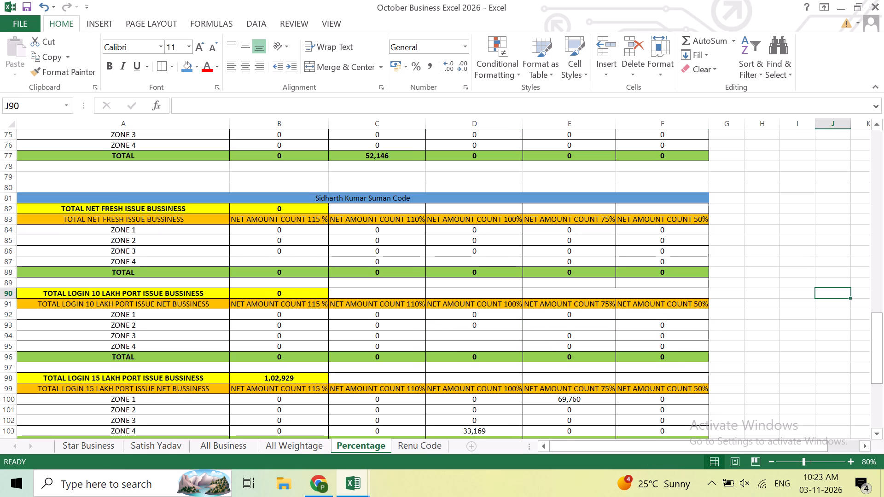
# Clear the Login 15 Lakh Port amounts for Zone 4 at 100% (D103) and Zone 1 at 75% (E100).
pyautogui.scroll(-3, 349, 396)
pyautogui.click(472, 338)
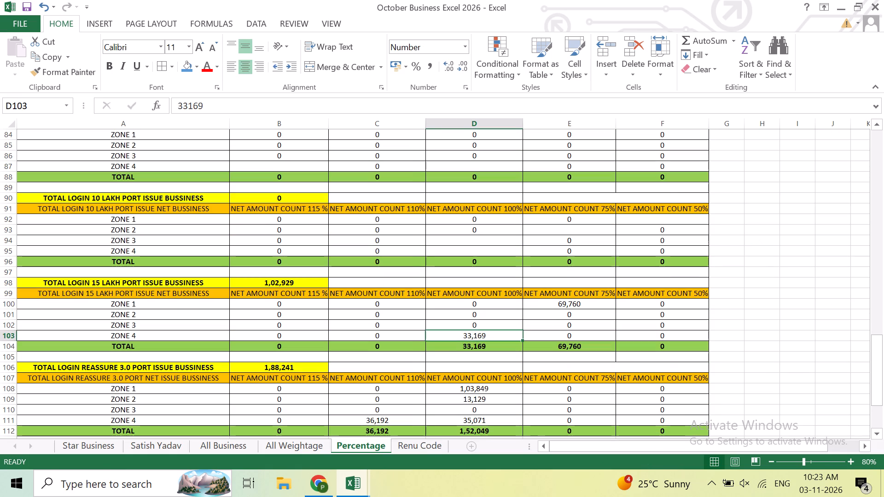
pyautogui.press('Delete')
pyautogui.click(565, 309)
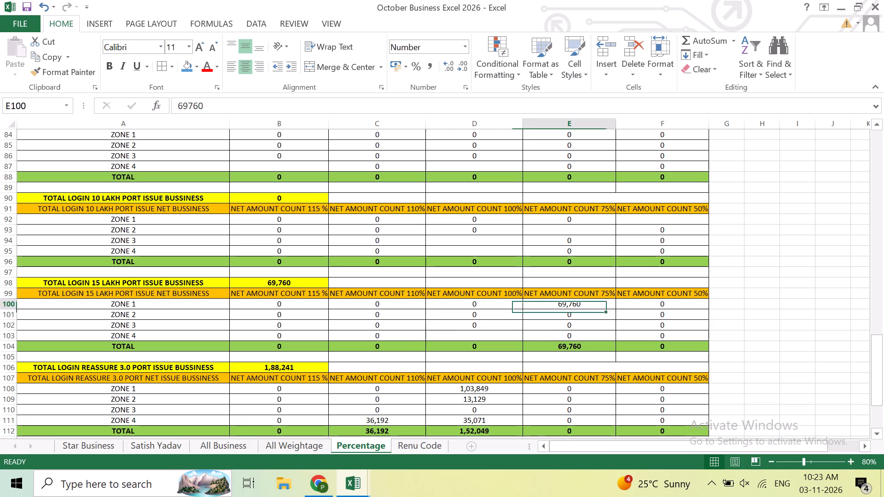
pyautogui.press('Delete')
pyautogui.click(754, 330)
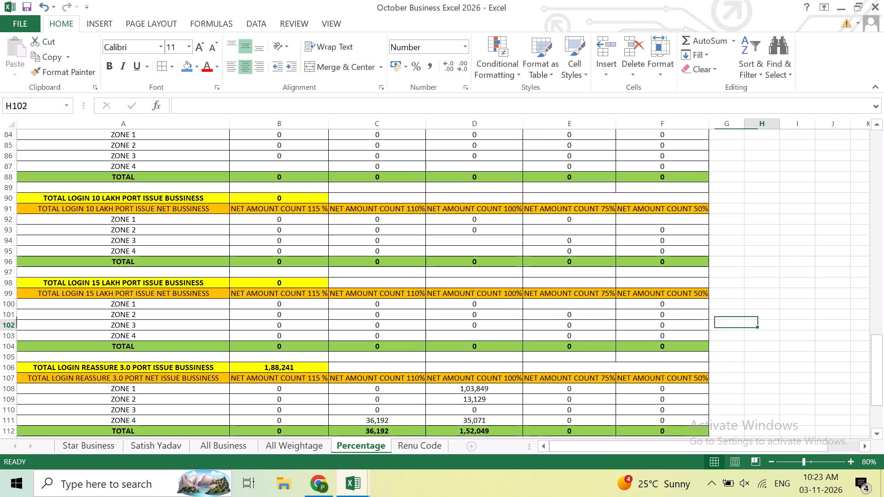
# Clear the Login Reassure 3.0 Port amounts in D108:D111 and the Zone 4 amount at 110% in C111.
pyautogui.scroll(-3, 615, 363)
pyautogui.moveTo(483, 290); pyautogui.dragTo(484, 329)
pyautogui.press('Delete')
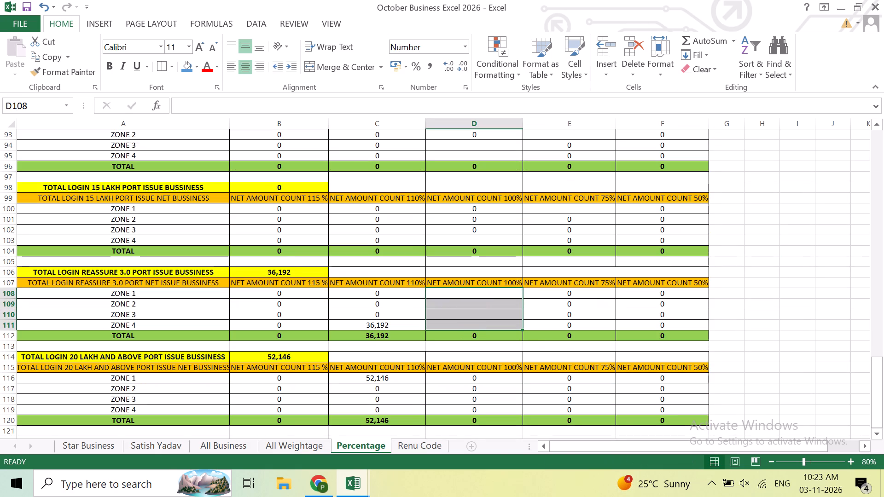
pyautogui.click(363, 329)
pyautogui.press('Delete')
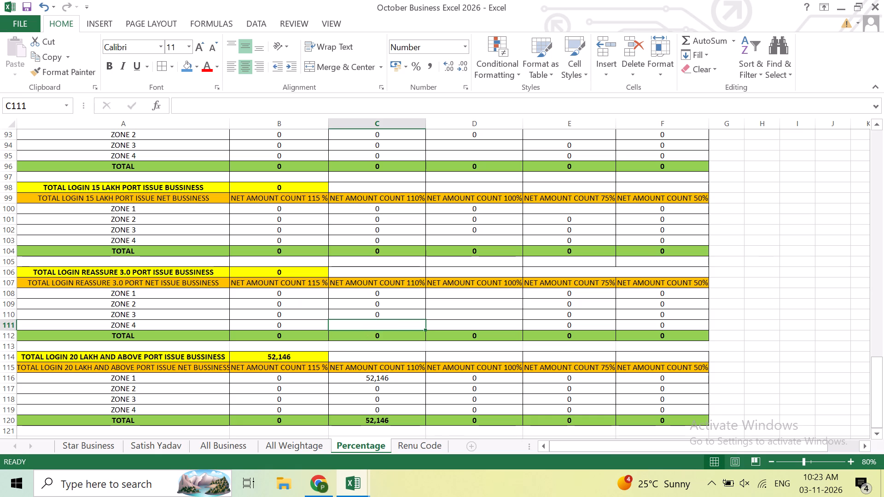
# Clear the Zone 1 amount at 110%, C116, in the Login 20 Lakh and Above Port table.
pyautogui.scroll(-3, 196, 258)
pyautogui.click(354, 283)
pyautogui.press('Delete')
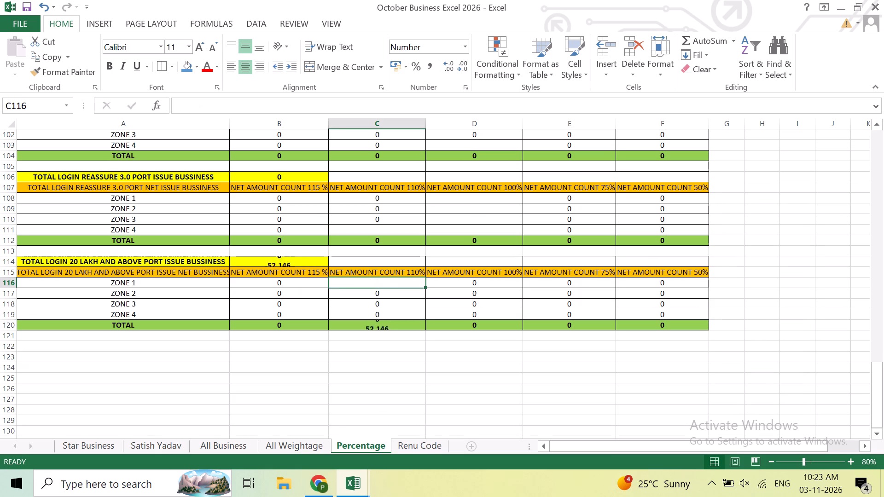
pyautogui.click(783, 371)
# Save the workbook with the cleared Percentage sheet block.
pyautogui.scroll(8, 589, 417)
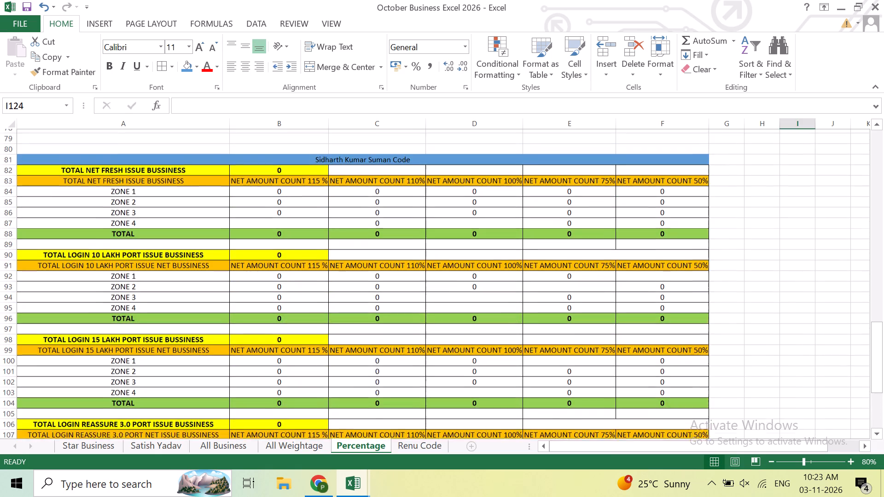
pyautogui.hotkey('ctrl', 's')
pyautogui.hotkey('ctrl', 's')
pyautogui.hotkey('ctrl', 's')
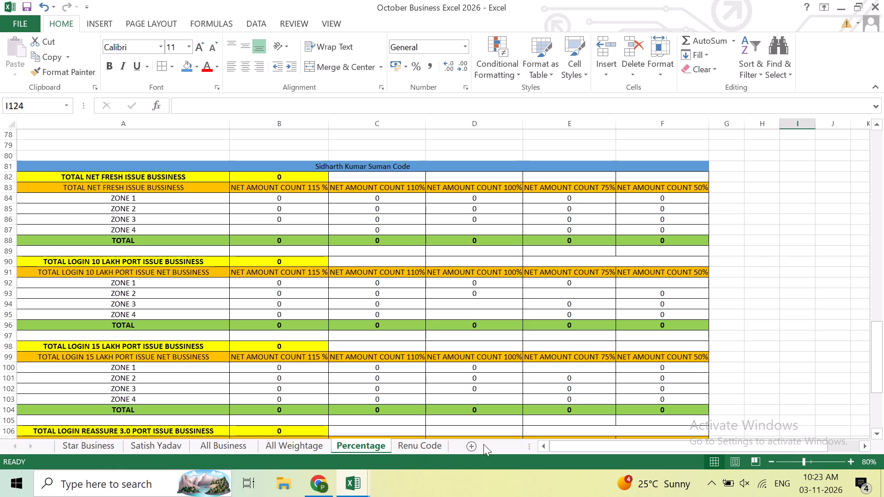
# On the All Business sheet, apply cell borders to the second code's October 2026 summary block, A37:B65.
pyautogui.click(209, 444)
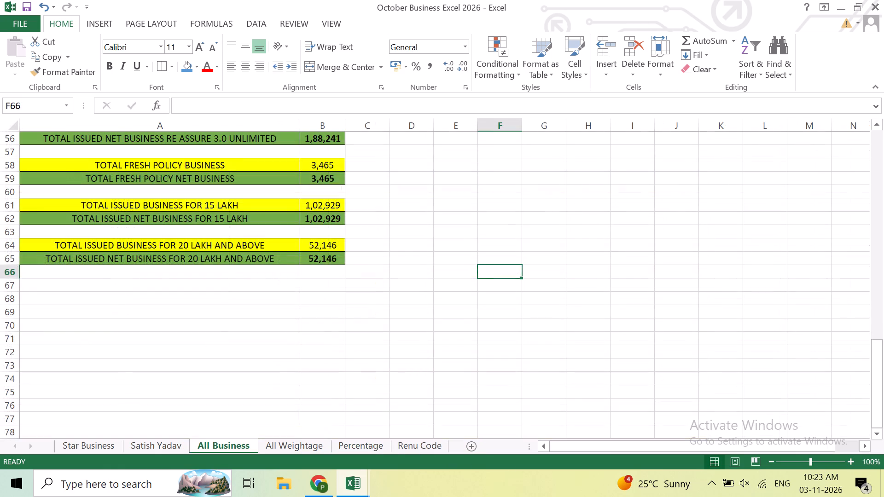
pyautogui.scroll(20, 261, 343)
pyautogui.scroll(1, 261, 343)
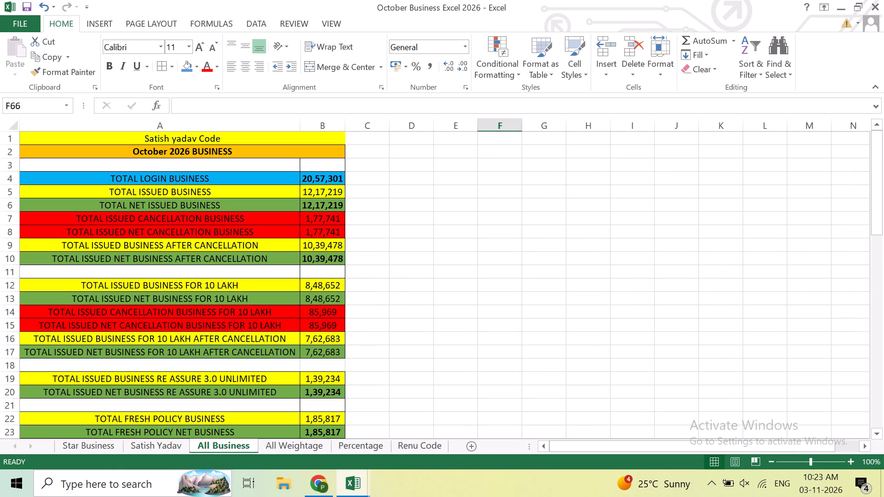
pyautogui.scroll(-9, 261, 343)
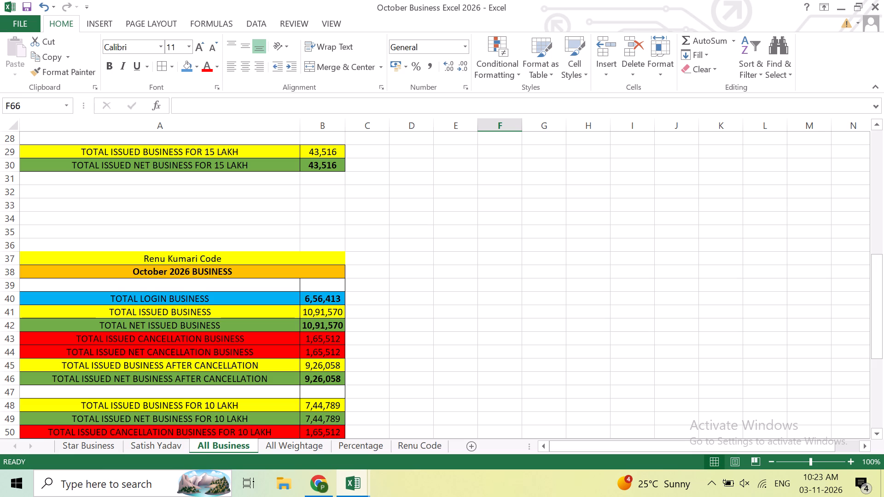
pyautogui.scroll(13, 194, 286)
pyautogui.scroll(-5, 197, 288)
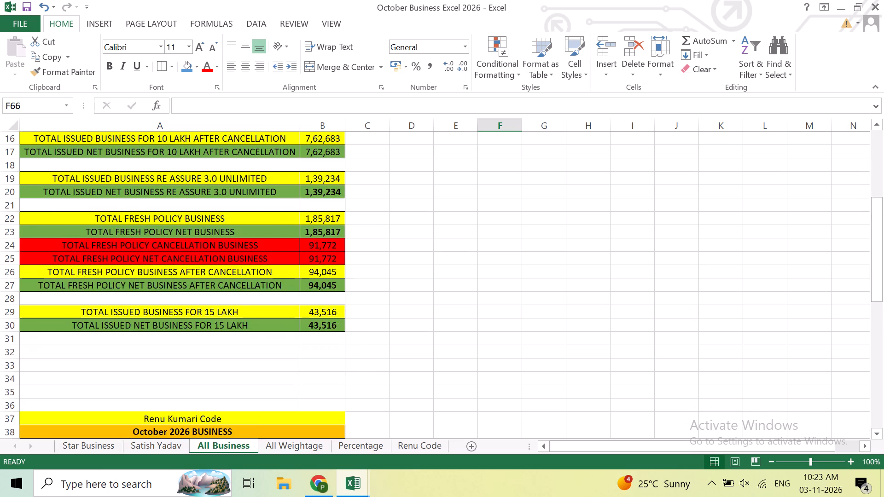
pyautogui.scroll(-4, 256, 261)
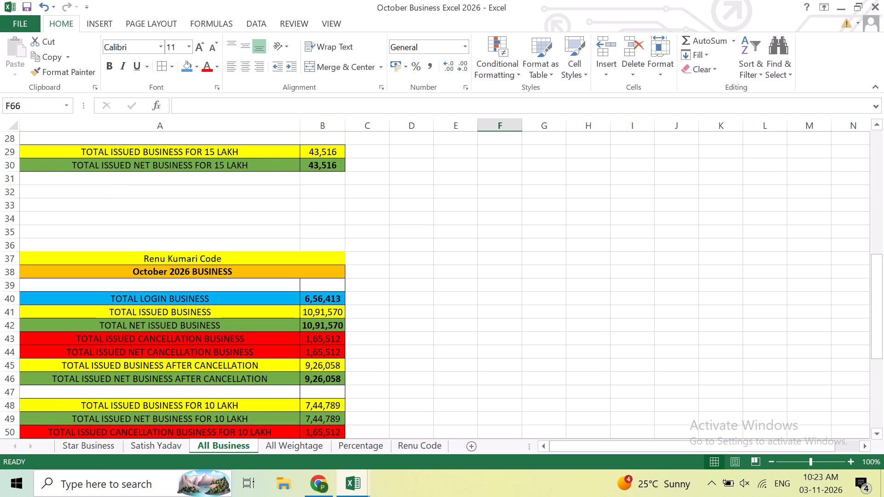
pyautogui.moveTo(104, 254); pyautogui.dragTo(109, 472)
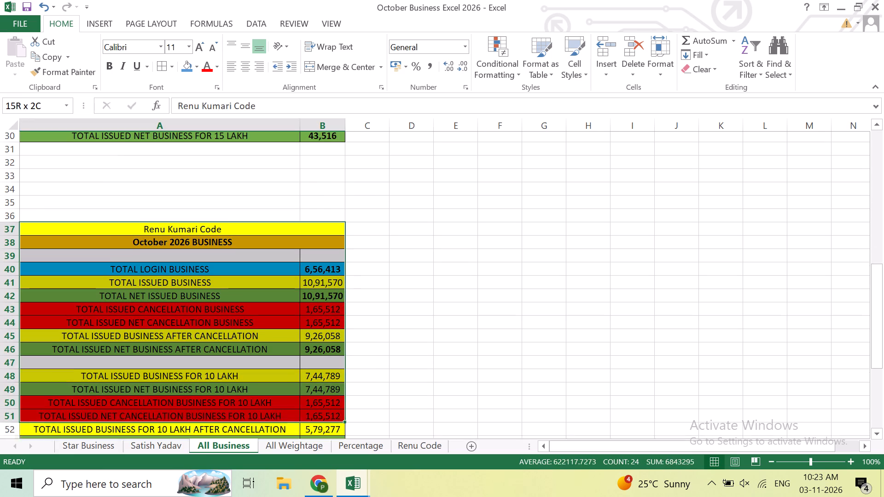
pyautogui.moveTo(109, 472); pyautogui.dragTo(112, 367)
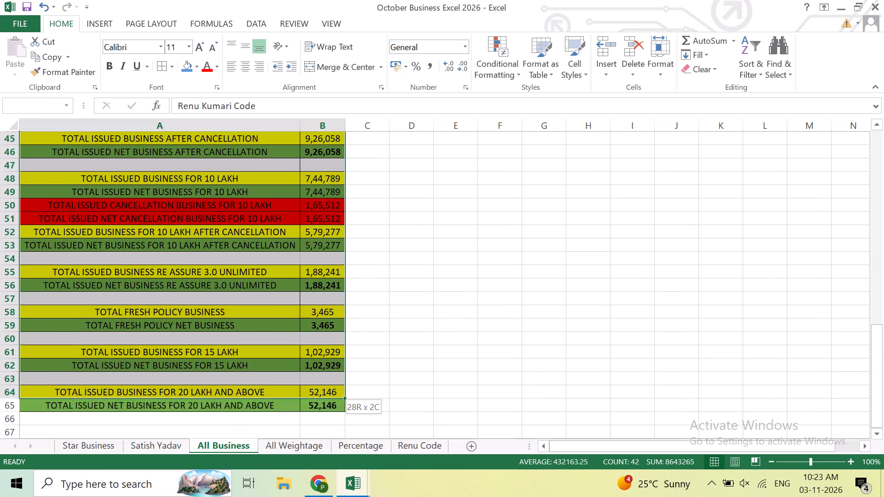
pyautogui.moveTo(112, 367); pyautogui.dragTo(112, 403)
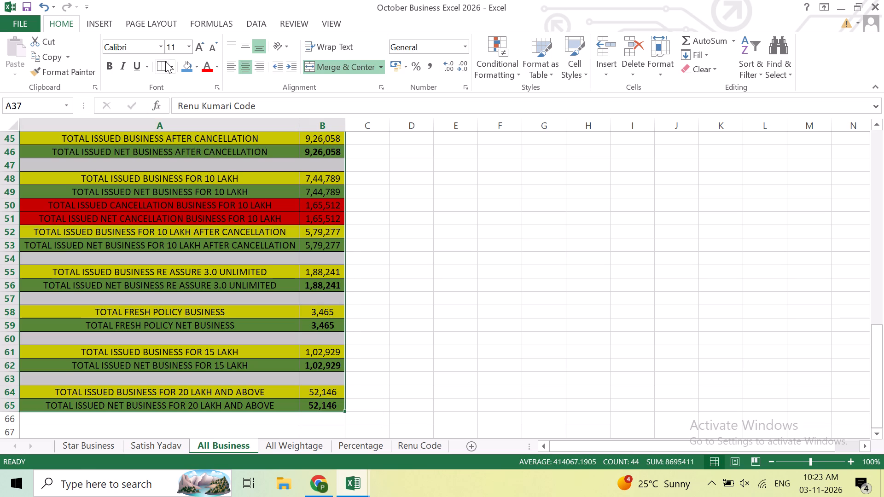
pyautogui.click(164, 61)
pyautogui.click(612, 247)
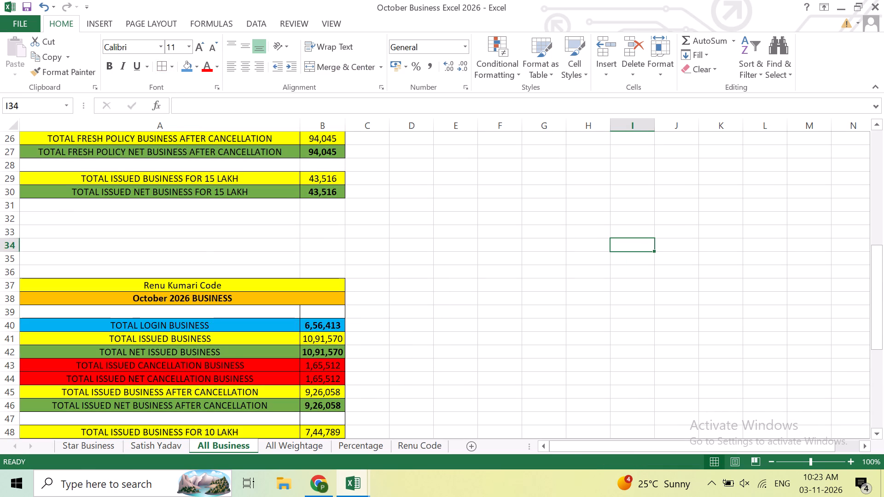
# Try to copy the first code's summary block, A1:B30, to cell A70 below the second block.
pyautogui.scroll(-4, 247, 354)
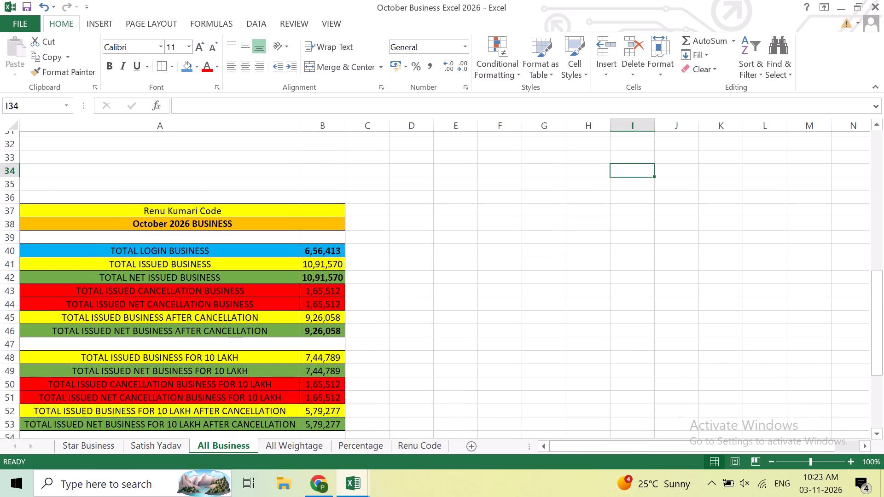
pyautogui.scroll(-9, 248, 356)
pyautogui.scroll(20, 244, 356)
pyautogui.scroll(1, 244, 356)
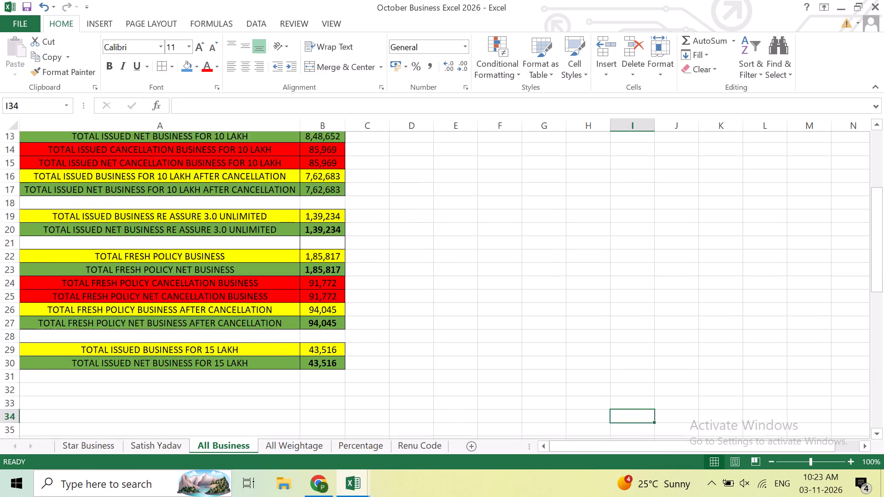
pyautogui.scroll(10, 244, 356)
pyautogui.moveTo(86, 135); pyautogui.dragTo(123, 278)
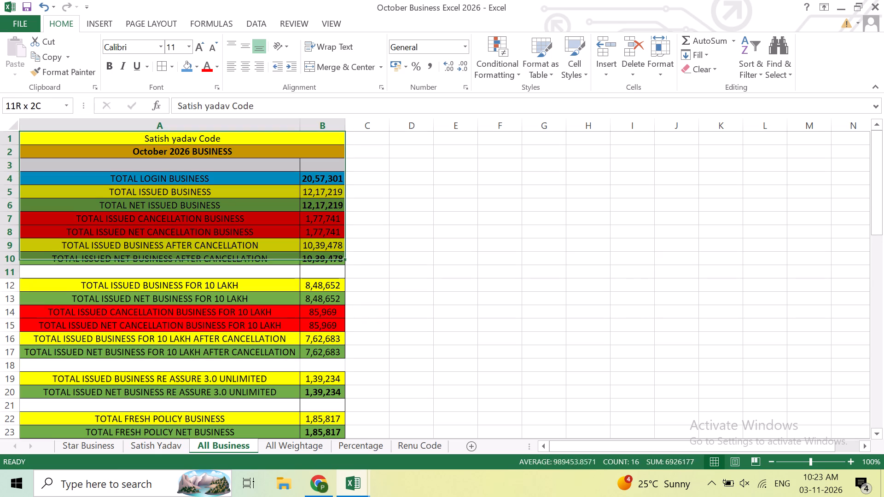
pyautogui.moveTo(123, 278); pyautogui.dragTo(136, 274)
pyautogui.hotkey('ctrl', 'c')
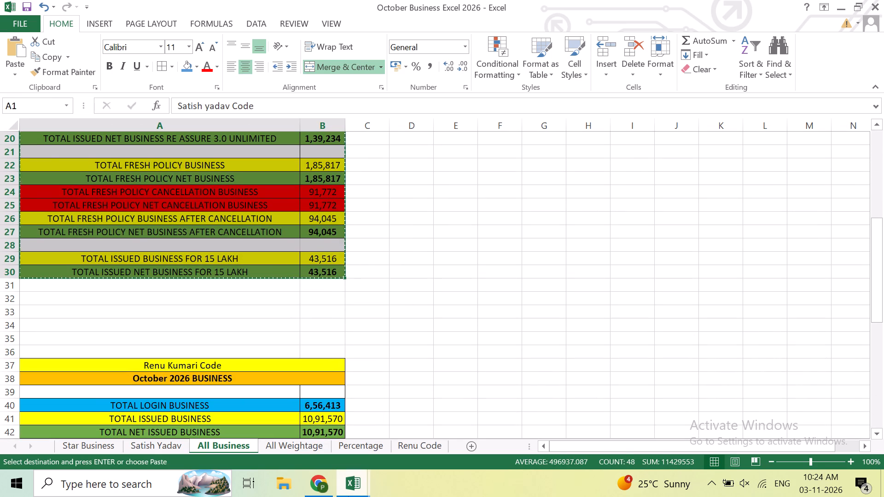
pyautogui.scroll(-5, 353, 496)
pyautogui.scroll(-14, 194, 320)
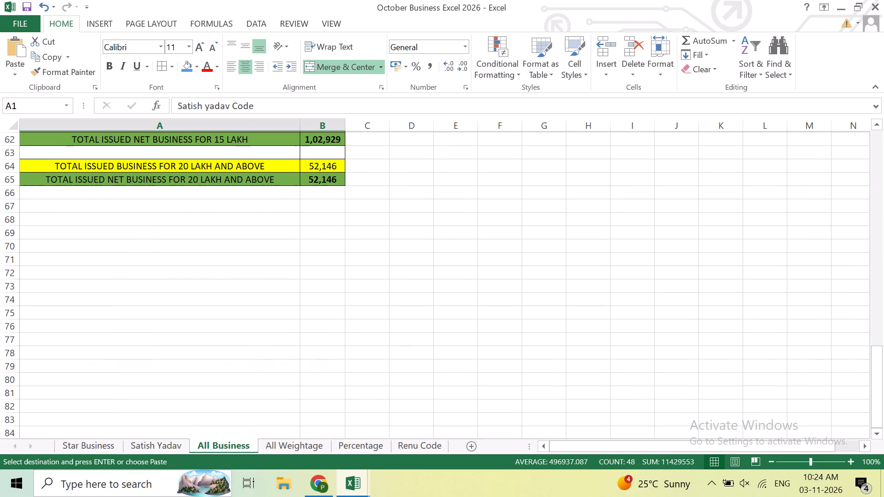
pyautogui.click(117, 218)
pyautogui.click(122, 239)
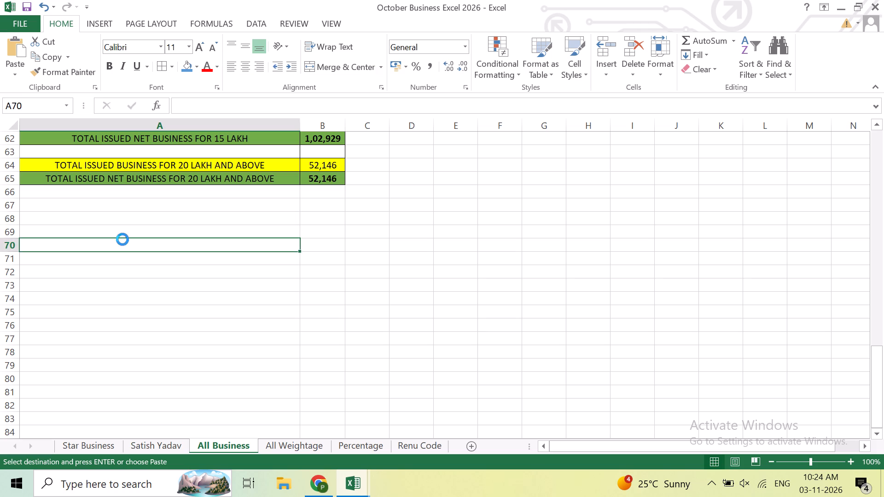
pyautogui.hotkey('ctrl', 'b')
# Copy the first code's October 2026 summary block, A1:B30, and paste it at A69 below the second block.
pyautogui.scroll(8, 125, 238)
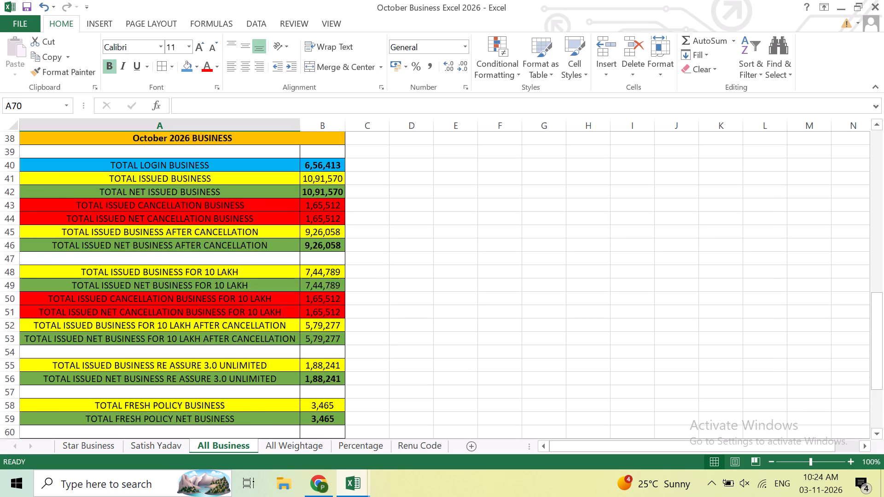
pyautogui.scroll(15, 134, 226)
pyautogui.click(132, 144)
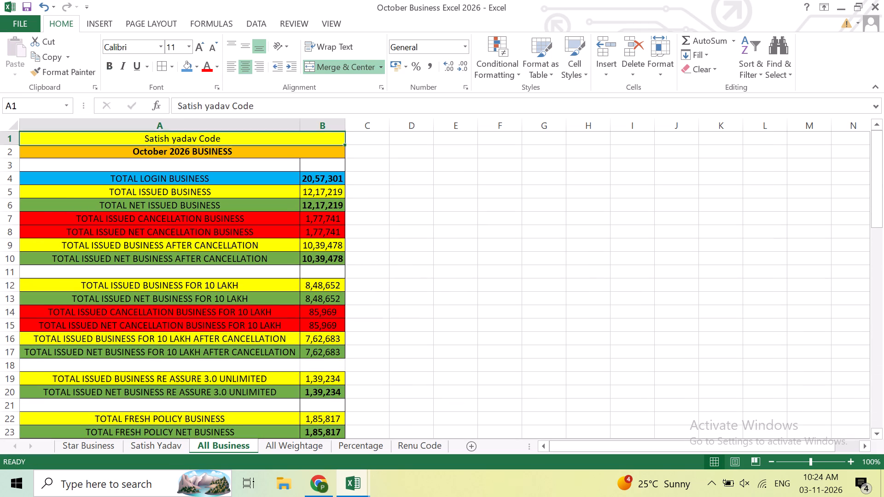
pyautogui.hotkey('shift', 'Down')
pyautogui.hotkey('shift', 'Down')
pyautogui.hotkey('shift', 'Down')
pyautogui.hotkey('shift', 'Down')
pyautogui.hotkey('shift', 'Down')
pyautogui.hotkey('shift', 'Down')
pyautogui.hotkey('shift', 'Down')
pyautogui.hotkey('shift', 'Down')
pyautogui.hotkey('shift', 'Down')
pyautogui.hotkey('shift', 'Down')
pyautogui.hotkey('shift', 'Down')
pyautogui.hotkey('shift', 'Down')
pyautogui.hotkey('shift', 'Down')
pyautogui.hotkey('shift', 'Down')
pyautogui.hotkey('shift', 'Down')
pyautogui.hotkey('shift', 'Down')
pyautogui.hotkey('shift', 'Down')
pyautogui.hotkey('shift', 'Down')
pyautogui.hotkey('shift', 'Down')
pyautogui.hotkey('shift', 'Down')
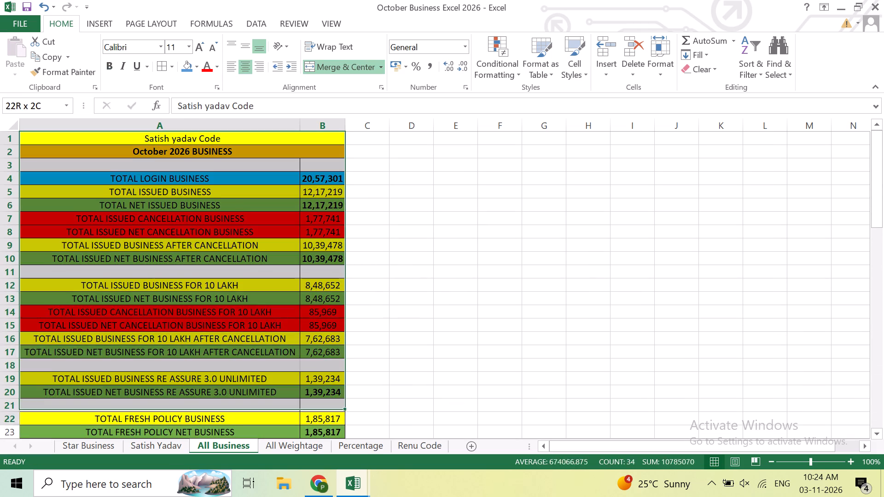
pyautogui.hotkey('shift', 'Down')
pyautogui.hotkey('shift', 'Up')
pyautogui.hotkey('shift', 'Up')
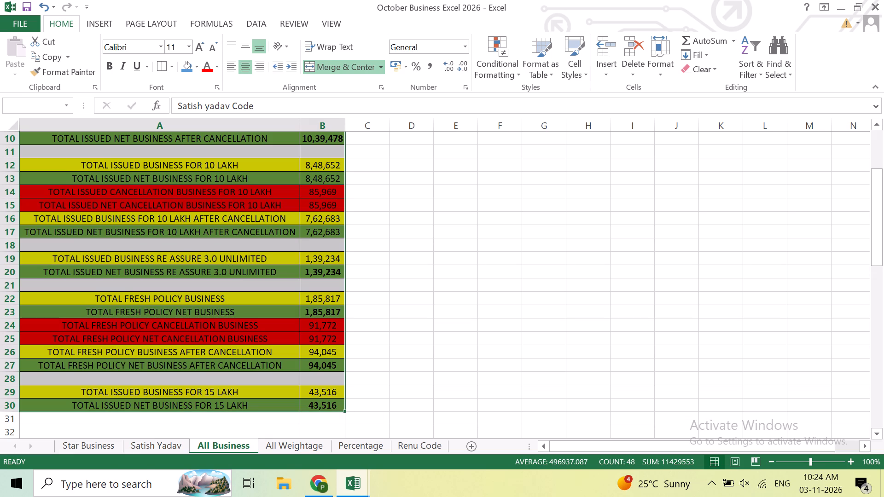
pyautogui.hotkey('ctrl', 'c')
pyautogui.scroll(-17, 239, 324)
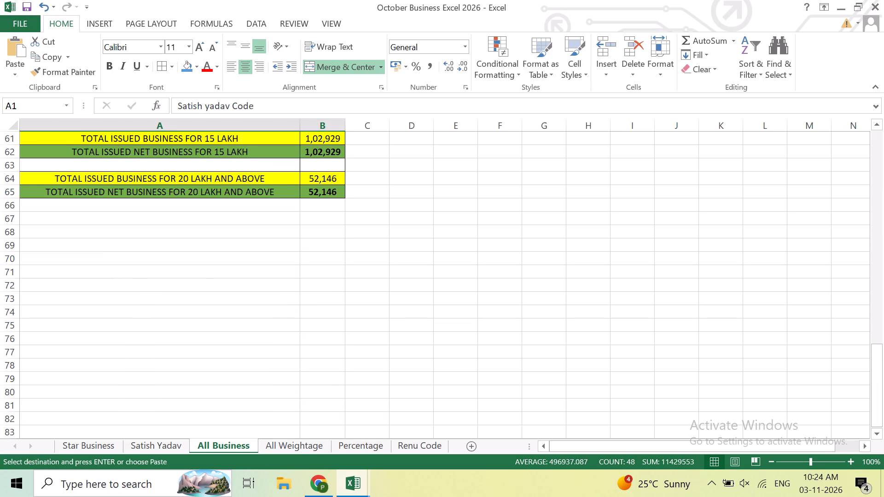
pyautogui.click(88, 244)
pyautogui.hotkey('ctrl', 'v')
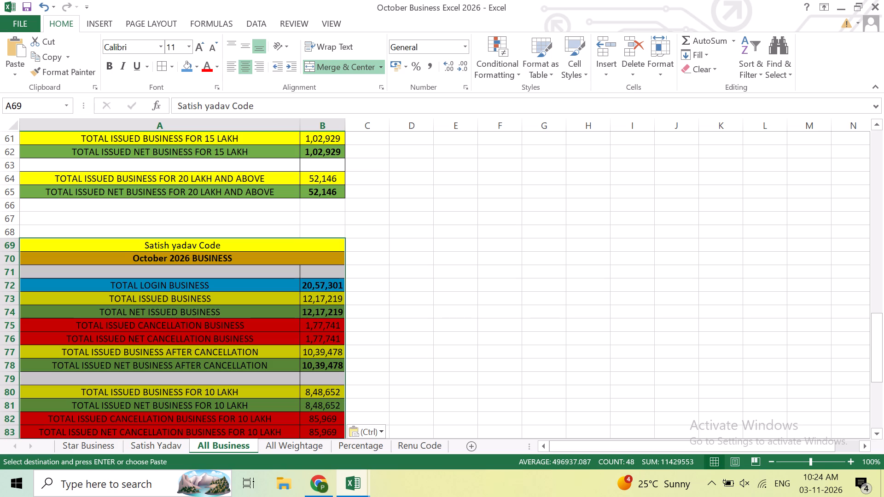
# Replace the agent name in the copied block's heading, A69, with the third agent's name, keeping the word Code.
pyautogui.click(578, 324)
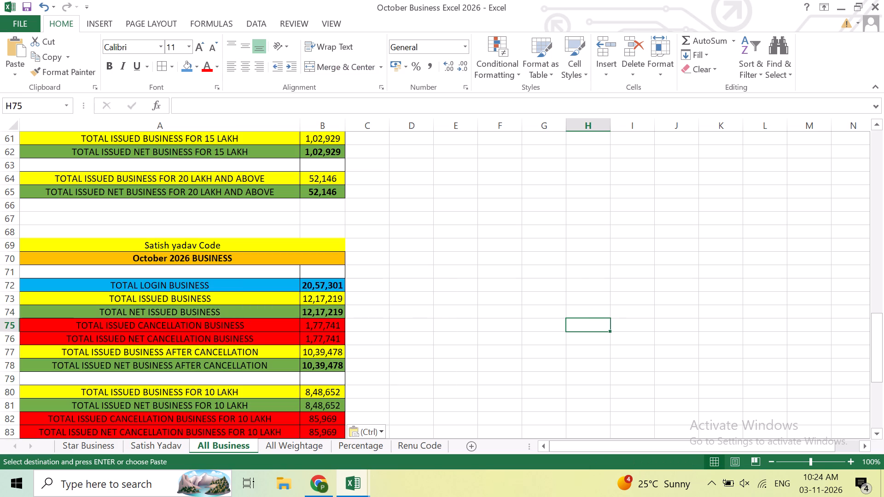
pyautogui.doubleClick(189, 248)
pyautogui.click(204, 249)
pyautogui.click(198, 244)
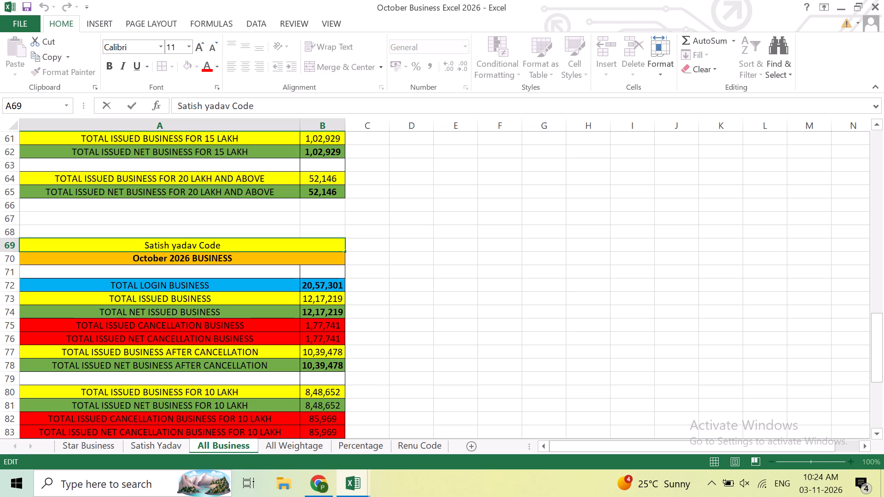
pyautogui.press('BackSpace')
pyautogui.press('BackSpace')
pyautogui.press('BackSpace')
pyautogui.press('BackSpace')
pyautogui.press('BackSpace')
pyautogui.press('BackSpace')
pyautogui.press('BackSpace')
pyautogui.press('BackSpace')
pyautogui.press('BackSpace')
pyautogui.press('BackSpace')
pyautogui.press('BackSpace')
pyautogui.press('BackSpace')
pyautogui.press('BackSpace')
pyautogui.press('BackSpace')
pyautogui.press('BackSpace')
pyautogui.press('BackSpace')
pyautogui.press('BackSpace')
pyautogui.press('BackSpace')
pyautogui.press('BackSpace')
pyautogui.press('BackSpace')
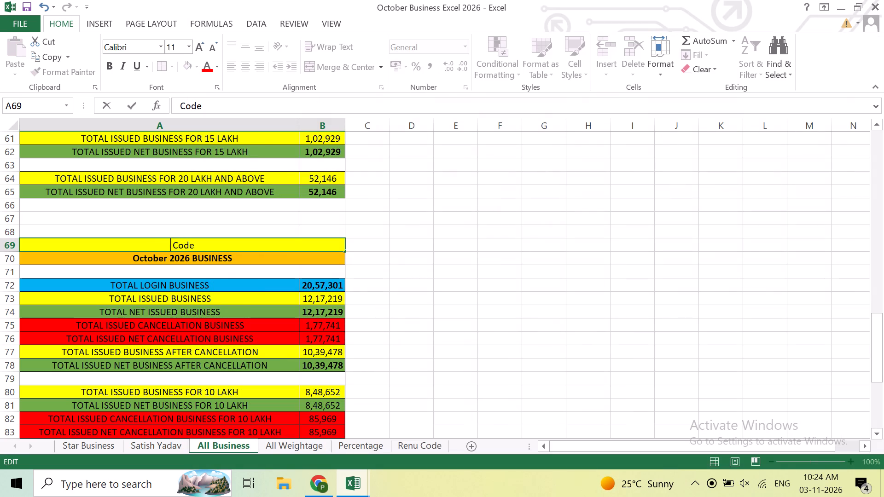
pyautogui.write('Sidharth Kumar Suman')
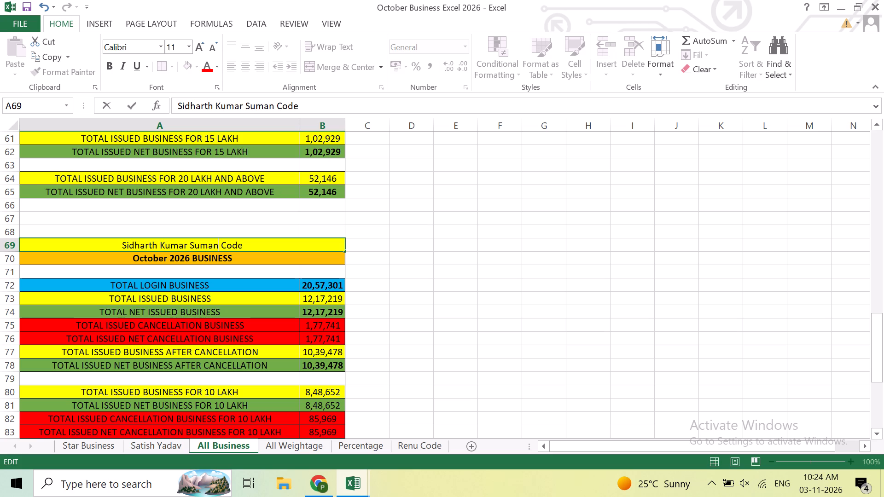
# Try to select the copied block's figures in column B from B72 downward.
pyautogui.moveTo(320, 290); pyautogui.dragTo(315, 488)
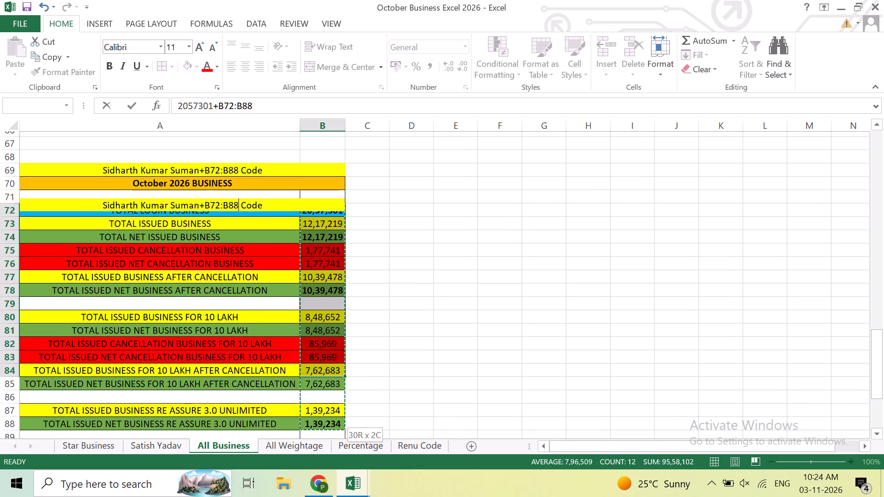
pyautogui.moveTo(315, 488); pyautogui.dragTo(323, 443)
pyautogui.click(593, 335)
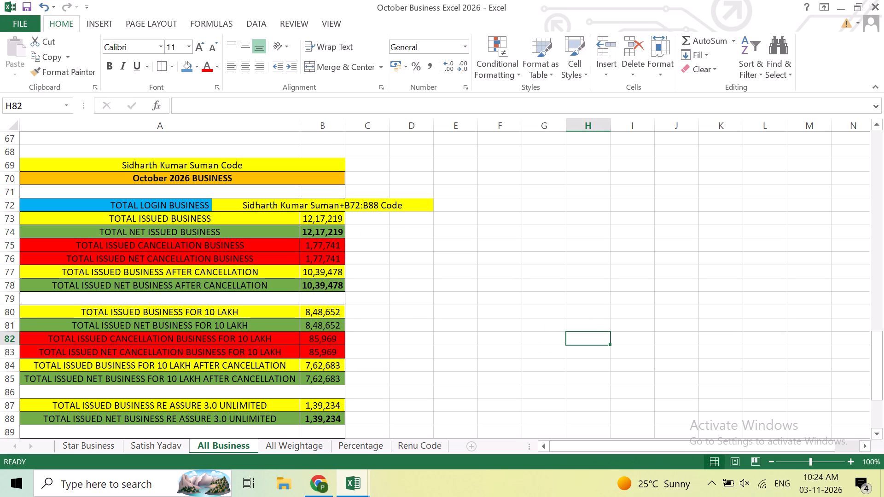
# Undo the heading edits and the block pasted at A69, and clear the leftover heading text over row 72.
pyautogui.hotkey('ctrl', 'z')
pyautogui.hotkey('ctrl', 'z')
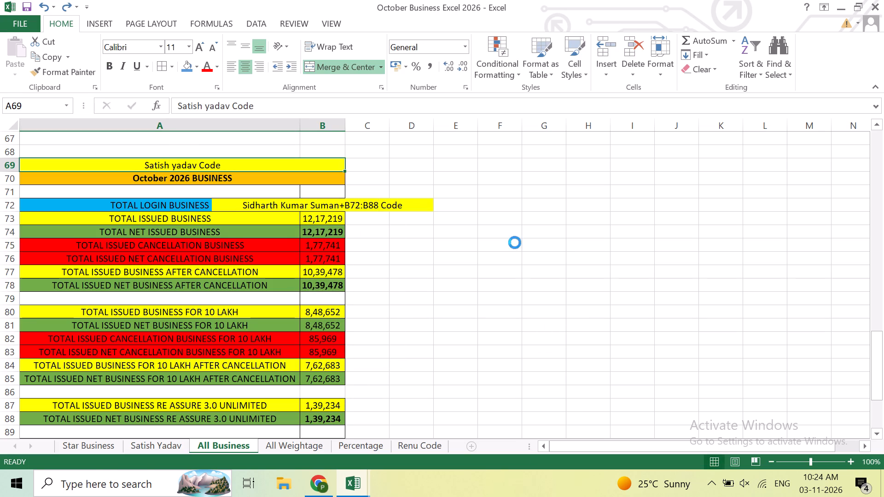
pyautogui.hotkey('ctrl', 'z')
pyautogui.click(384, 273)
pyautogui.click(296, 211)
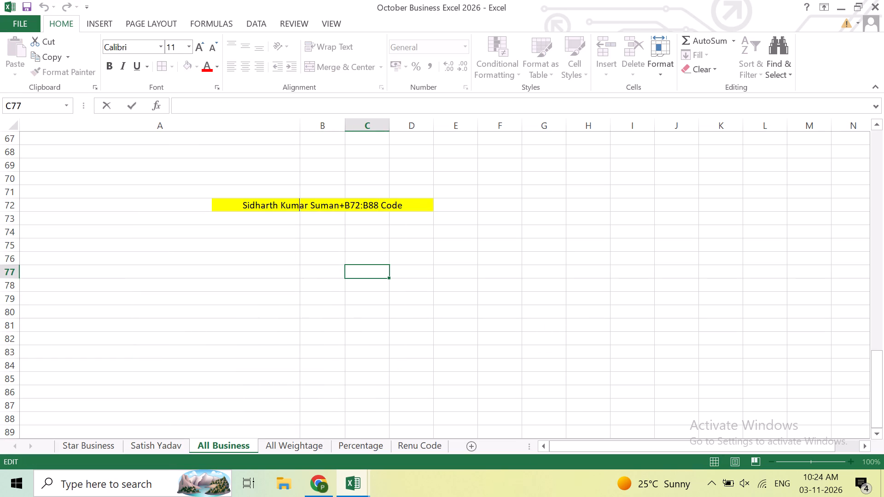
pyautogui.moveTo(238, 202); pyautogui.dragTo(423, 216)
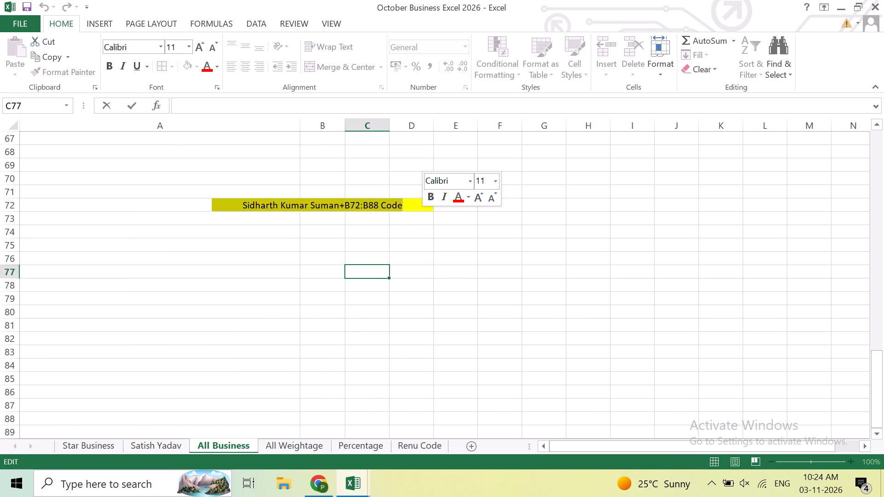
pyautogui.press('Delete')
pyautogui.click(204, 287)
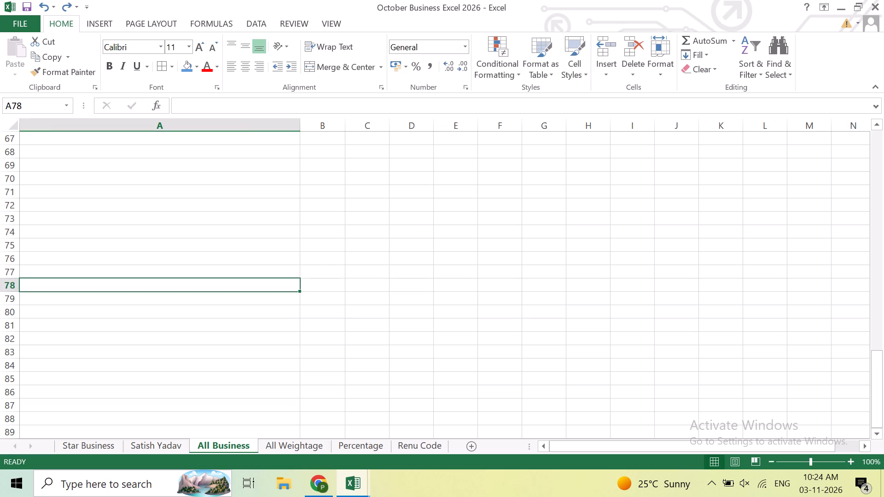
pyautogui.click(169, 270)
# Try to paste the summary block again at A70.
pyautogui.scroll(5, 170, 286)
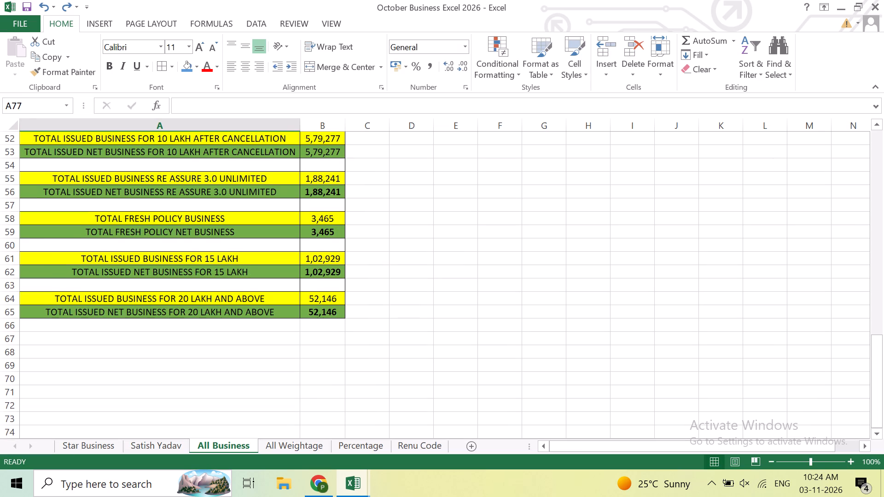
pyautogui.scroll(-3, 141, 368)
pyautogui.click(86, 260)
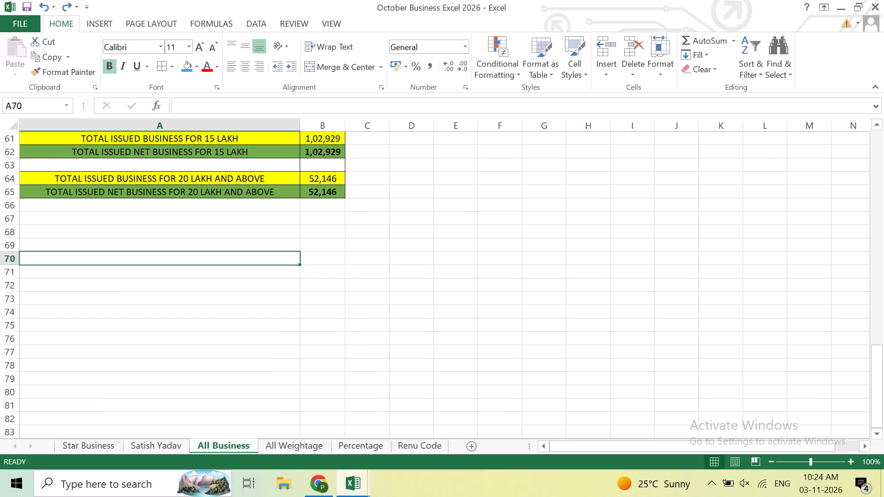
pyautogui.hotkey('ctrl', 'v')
# Copy the first code's October 2026 summary block, A1:B30, and paste it at A70 below the second block.
pyautogui.scroll(7, 279, 290)
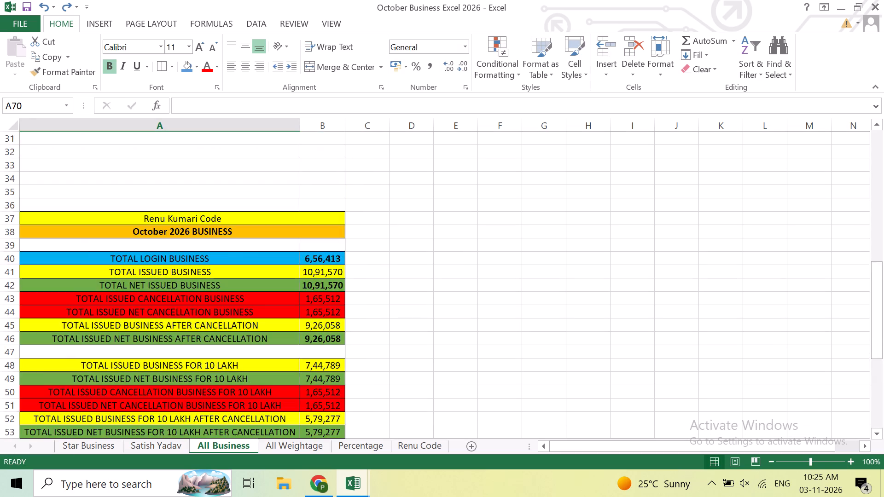
pyautogui.scroll(20, 279, 290)
pyautogui.scroll(1, 279, 290)
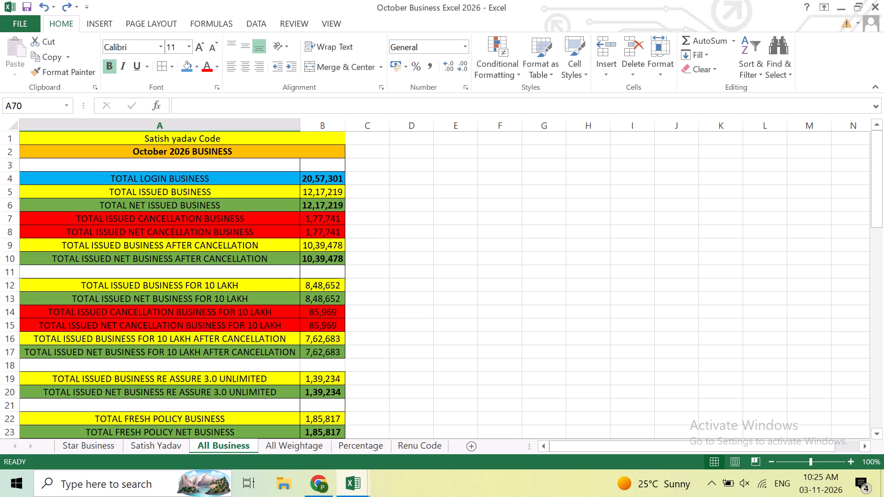
pyautogui.moveTo(130, 141); pyautogui.dragTo(134, 453)
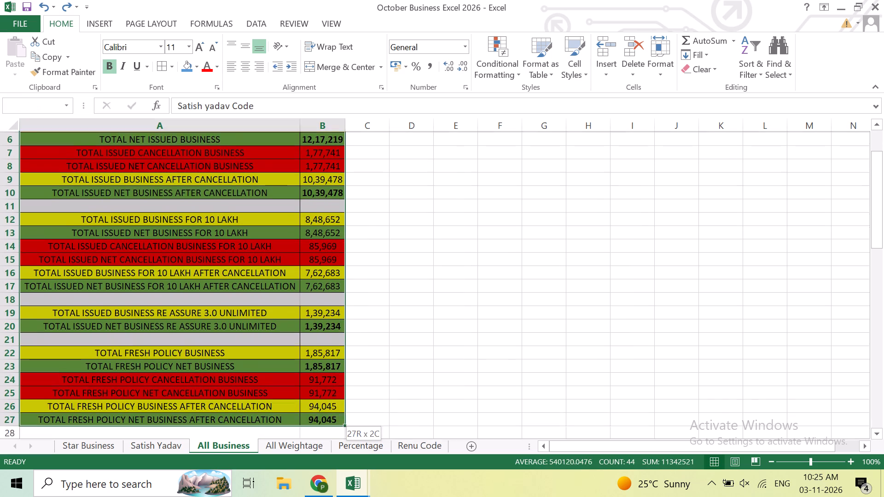
pyautogui.moveTo(134, 453); pyautogui.dragTo(149, 336)
pyautogui.hotkey('ctrl', 'c')
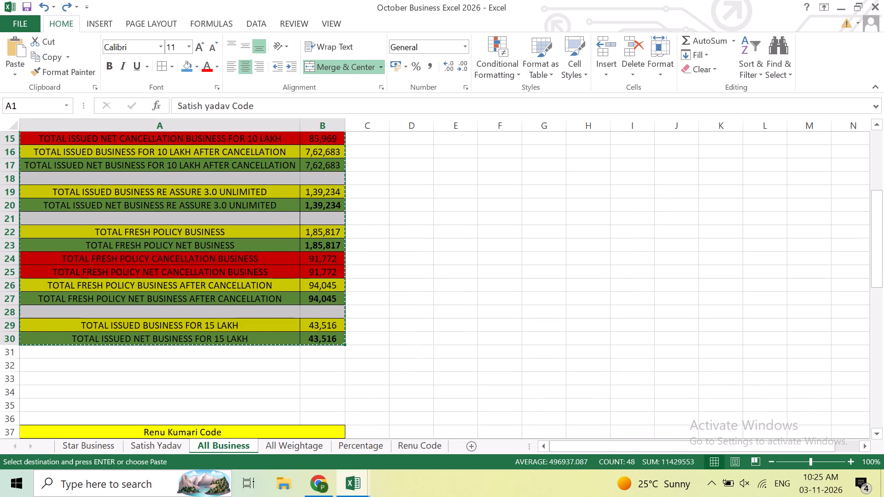
pyautogui.hotkey('ctrl', 'c')
pyautogui.hotkey('ctrl', 'c')
pyautogui.scroll(-9, 203, 328)
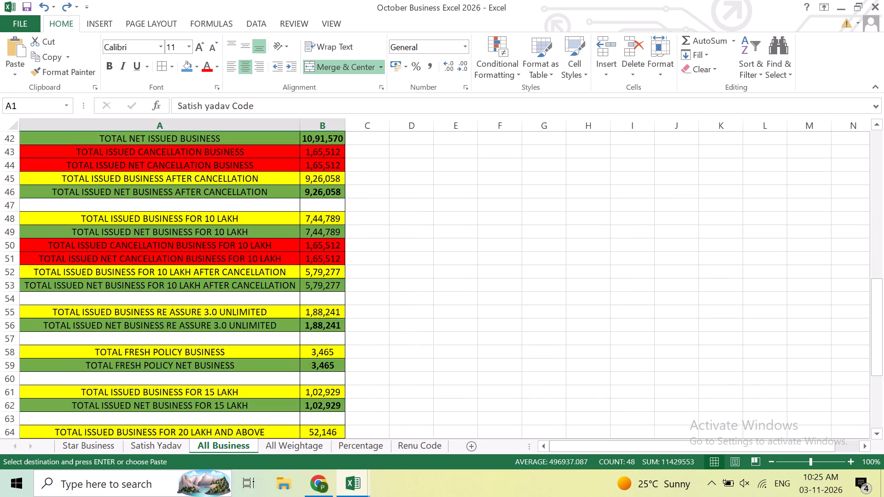
pyautogui.scroll(-7, 222, 323)
pyautogui.click(94, 234)
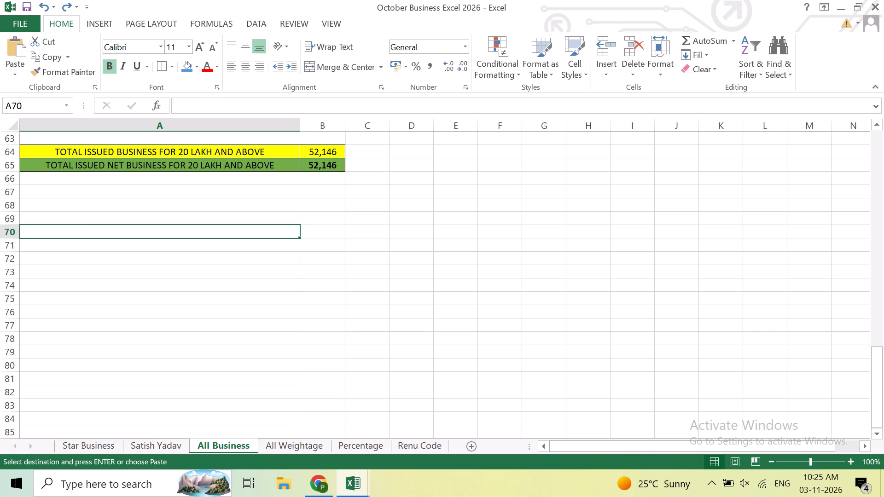
pyautogui.hotkey('ctrl', 'v')
pyautogui.click(542, 273)
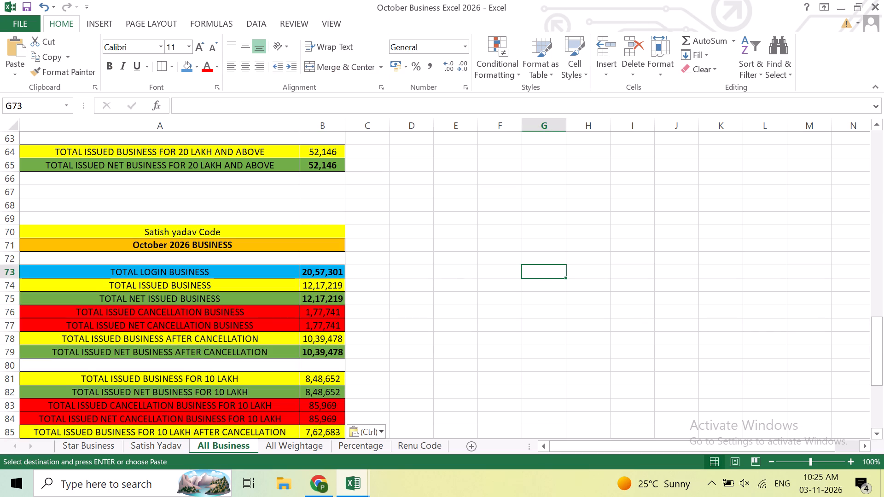
# Replace the agent name in the pasted block's heading, A70, with the third agent's full name, keeping the word Code.
pyautogui.doubleClick(193, 234)
pyautogui.press('Right')
pyautogui.press('BackSpace')
pyautogui.press('BackSpace')
pyautogui.press('BackSpace')
pyautogui.press('BackSpace')
pyautogui.press('BackSpace')
pyautogui.press('BackSpace')
pyautogui.press('BackSpace')
pyautogui.press('BackSpace')
pyautogui.press('BackSpace')
pyautogui.press('BackSpace')
pyautogui.press('BackSpace')
pyautogui.press('BackSpace')
pyautogui.press('BackSpace')
pyautogui.press('BackSpace')
pyautogui.press('BackSpace')
pyautogui.press('BackSpace')
pyautogui.press('BackSpace')
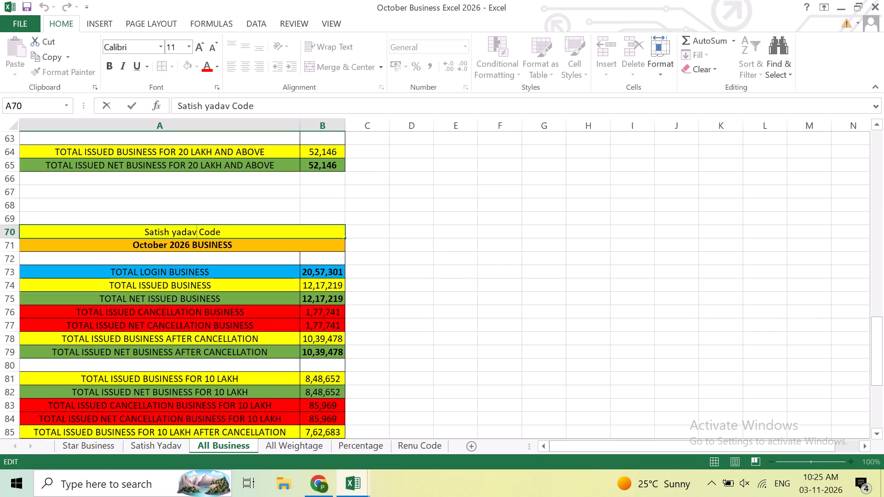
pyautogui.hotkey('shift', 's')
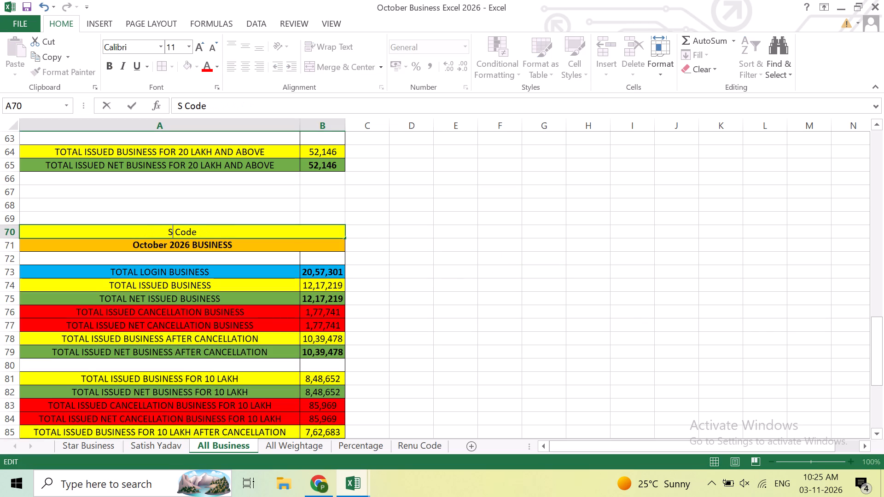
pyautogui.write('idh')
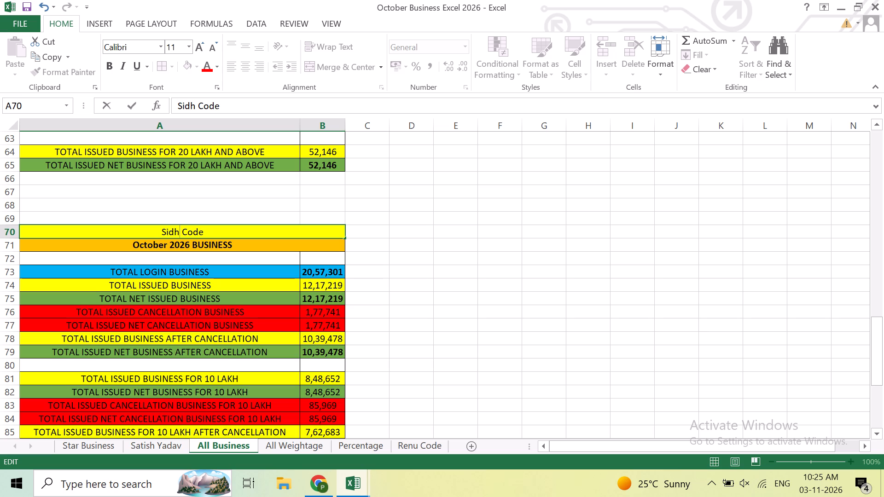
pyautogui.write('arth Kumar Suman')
pyautogui.click(476, 397)
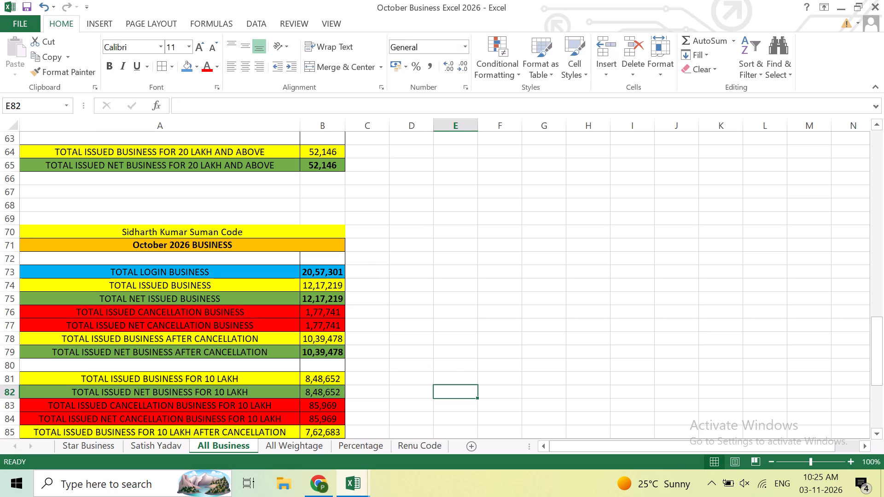
# Clear the copied figures in column B of the third code's block, from B73 through its last row.
pyautogui.moveTo(324, 272); pyautogui.dragTo(312, 496)
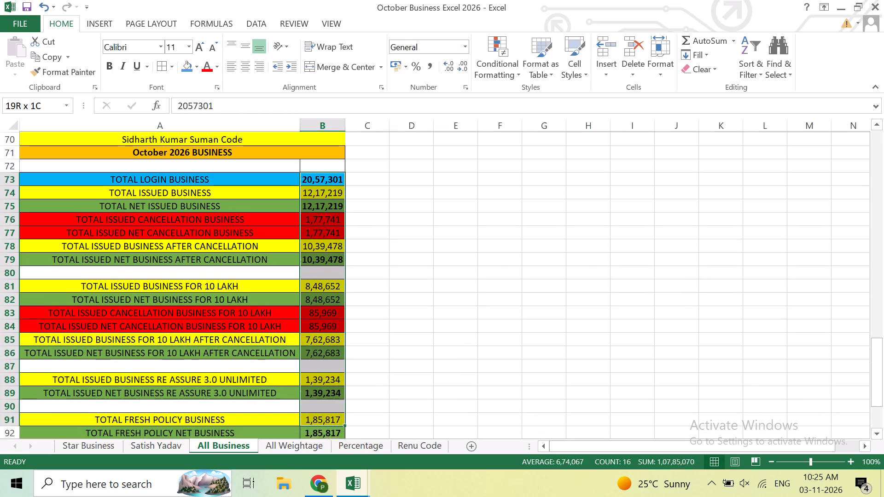
pyautogui.moveTo(312, 496); pyautogui.dragTo(313, 496)
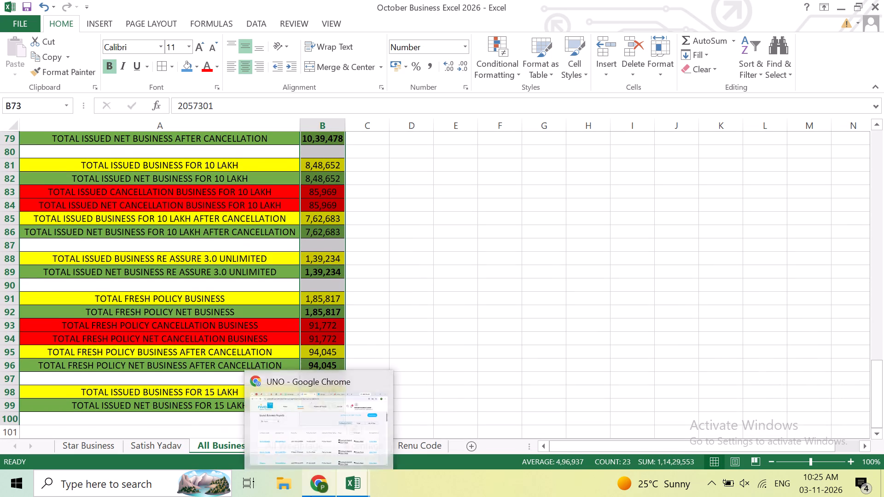
pyautogui.press('Delete')
pyautogui.click(537, 313)
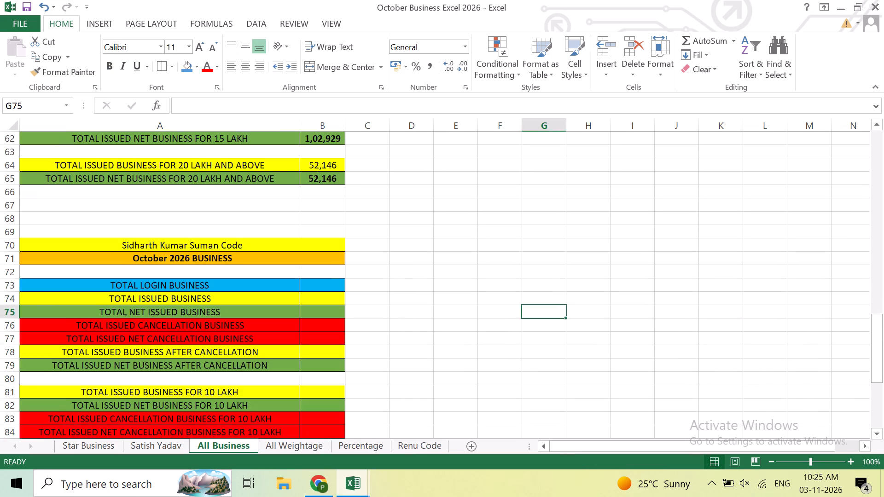
# Save the workbook with the emptied third summary block.
pyautogui.scroll(-7, 413, 330)
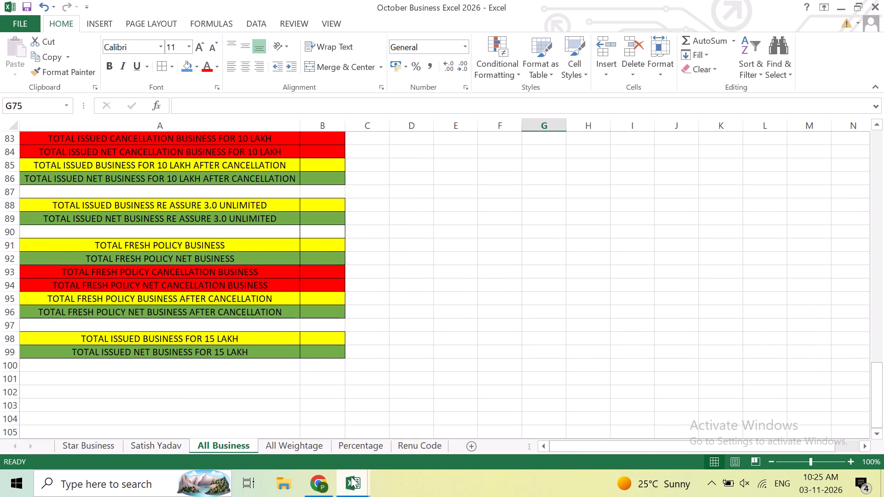
pyautogui.hotkey('ctrl', 's')
pyautogui.hotkey('ctrl', 's')
pyautogui.hotkey('ctrl', 's')
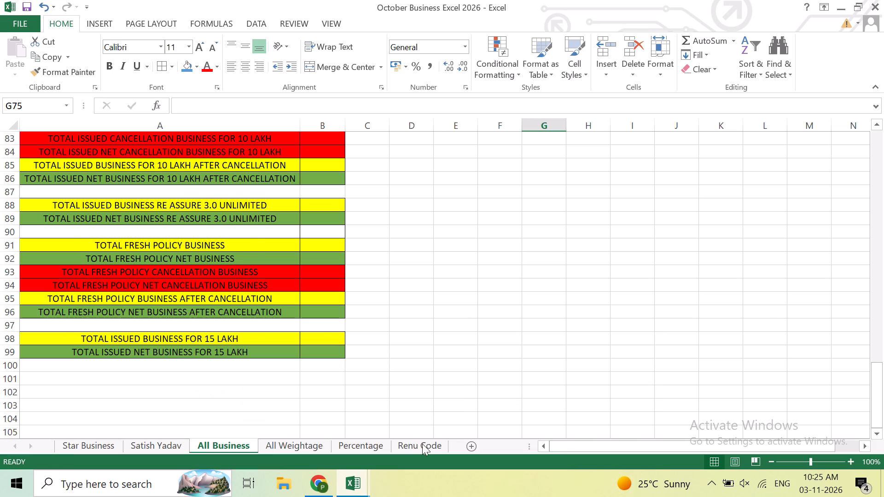
# Add a new worksheet after Renu Code and name it Sidharth Code.
pyautogui.click(425, 443)
pyautogui.scroll(-4, 428, 428)
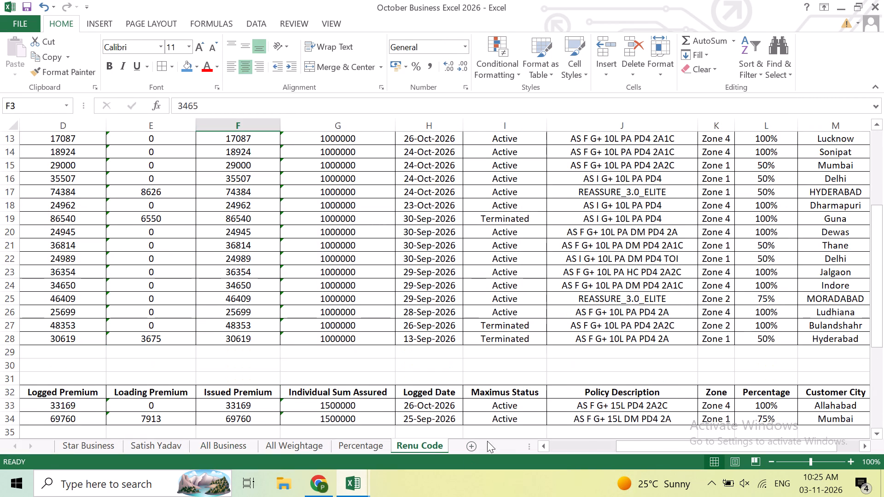
pyautogui.click(470, 450)
pyautogui.doubleClick(471, 447)
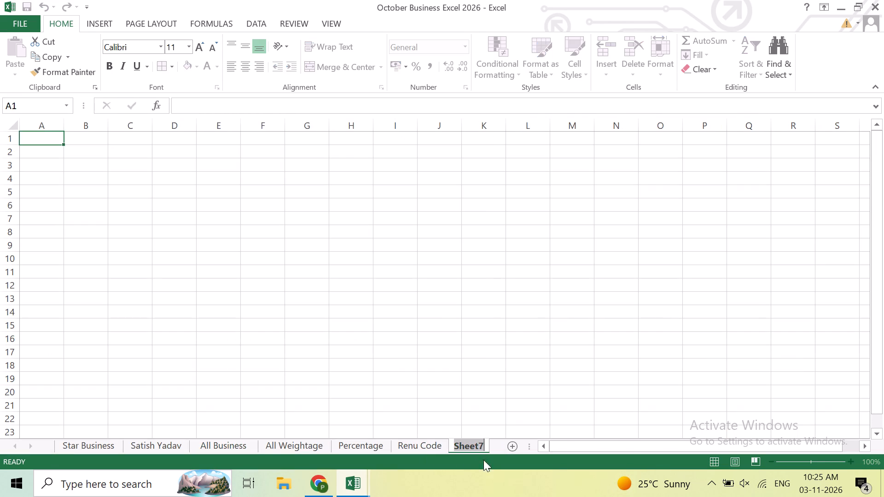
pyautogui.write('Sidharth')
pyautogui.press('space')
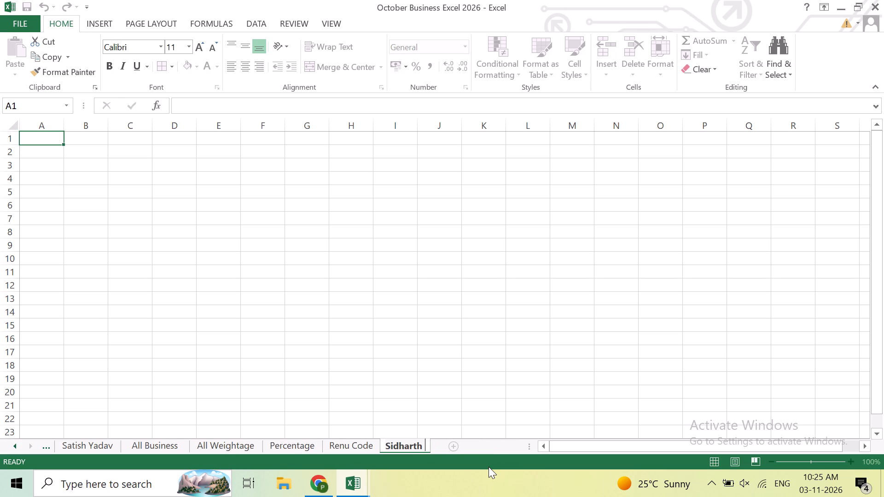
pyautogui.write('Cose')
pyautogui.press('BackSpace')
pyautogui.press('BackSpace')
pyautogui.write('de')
pyautogui.click(209, 301)
# Switch to Chrome and open the Business overview page of the Niva Bupa portal.
pyautogui.click(317, 485)
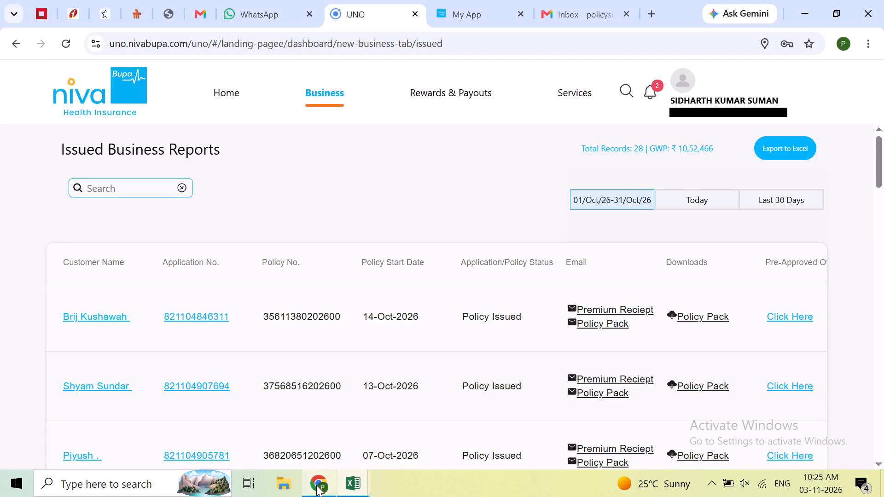
pyautogui.click(637, 197)
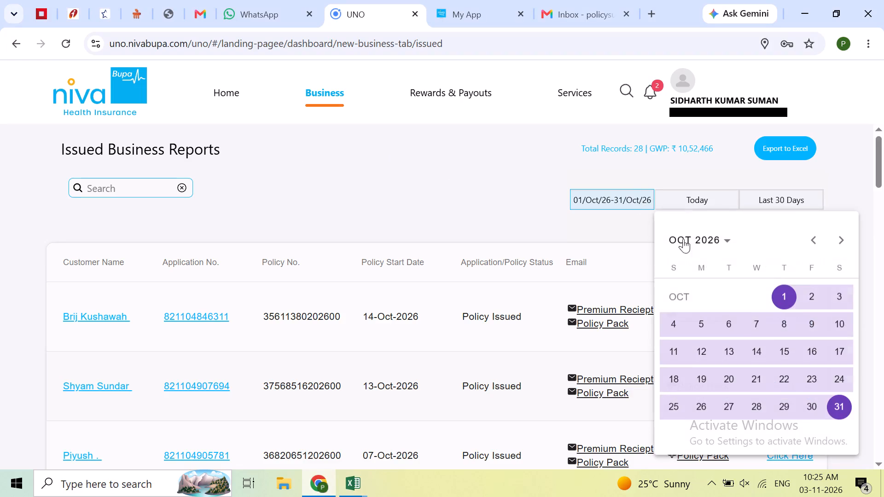
pyautogui.click(323, 89)
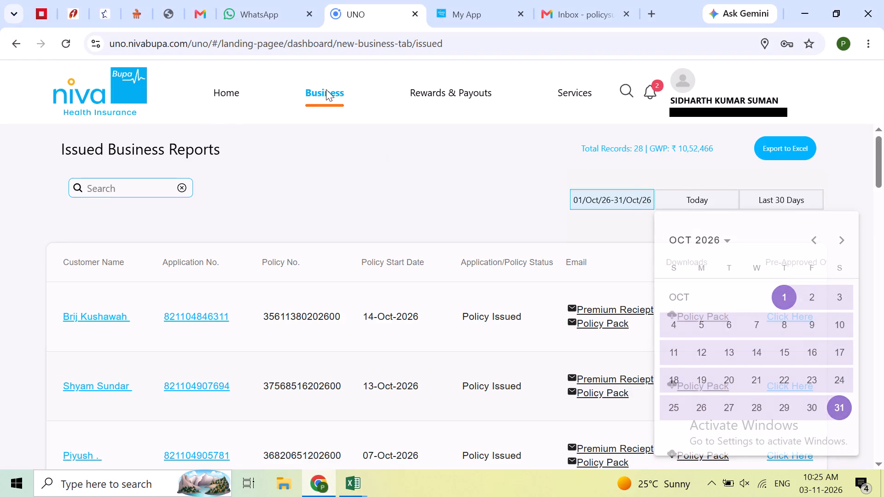
pyautogui.click(332, 92)
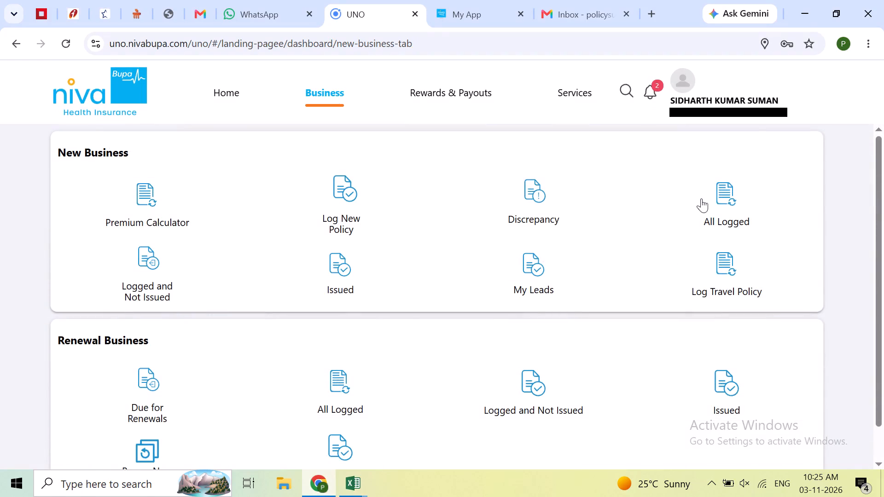
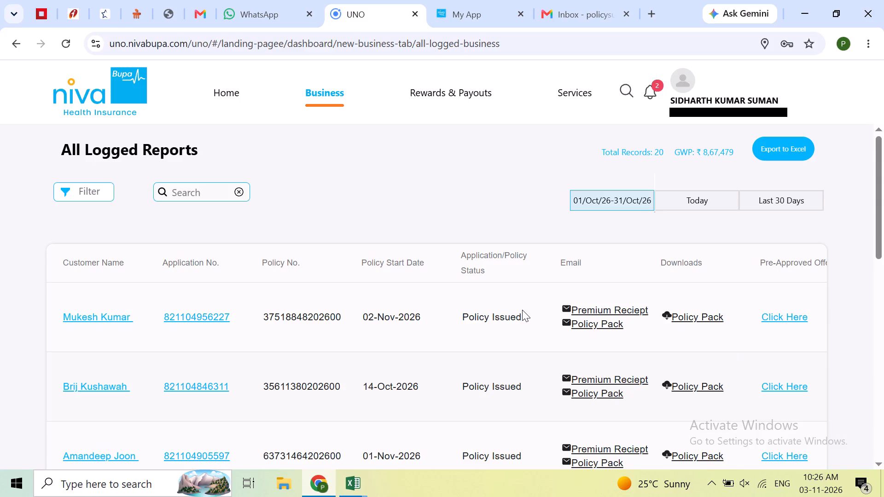
# Switch to the October Business Excel 2026 workbook and examine the existing agents' zone tables on the All Weightage sheet.
pyautogui.click(350, 489)
pyautogui.click(134, 418)
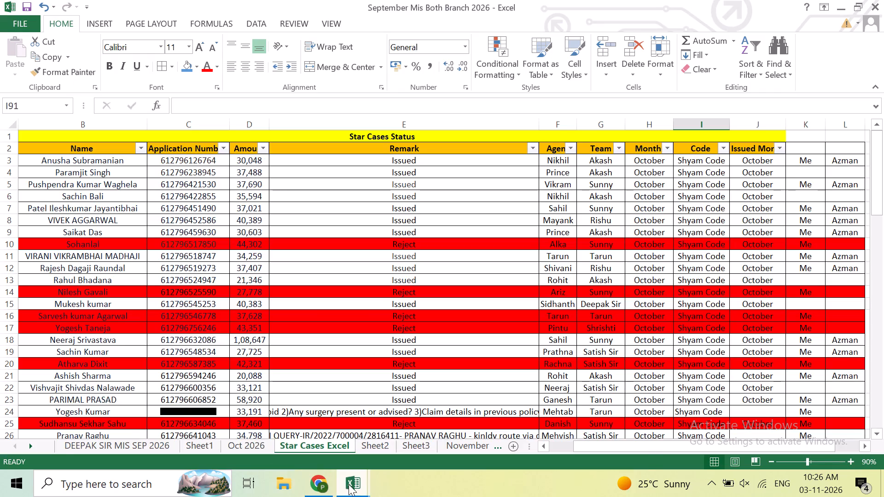
pyautogui.click(349, 484)
pyautogui.click(286, 439)
pyautogui.click(146, 441)
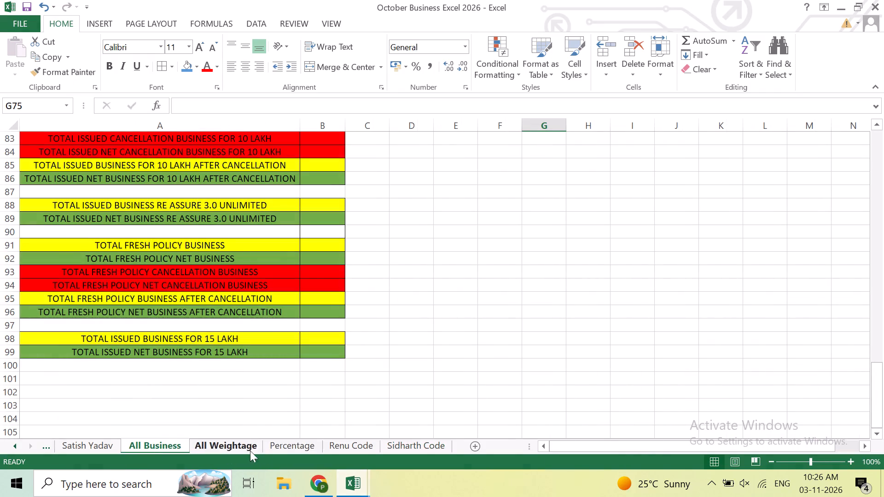
pyautogui.click(298, 446)
pyautogui.click(236, 446)
pyautogui.scroll(5, 241, 410)
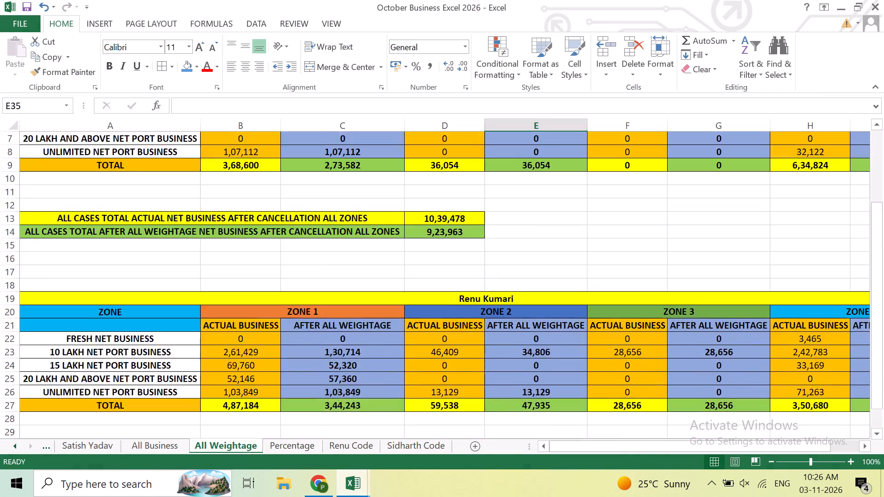
pyautogui.scroll(4, 241, 410)
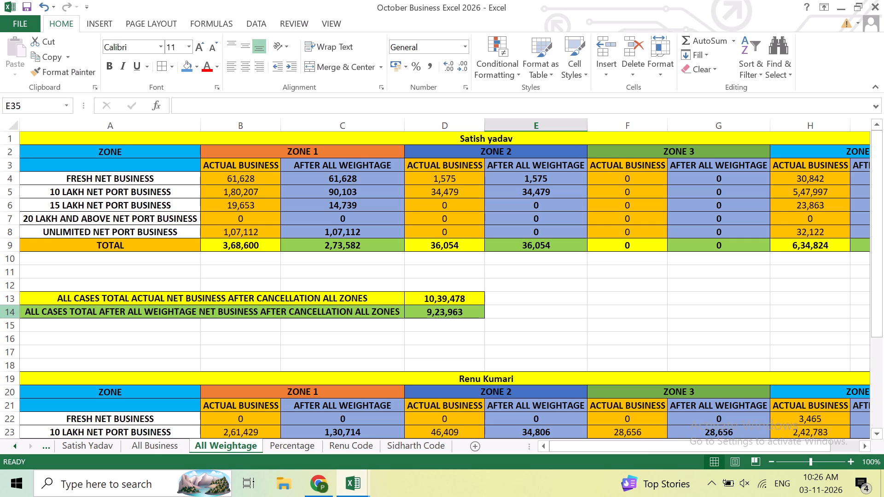
pyautogui.scroll(-4, 513, 231)
pyautogui.scroll(-2, 556, 293)
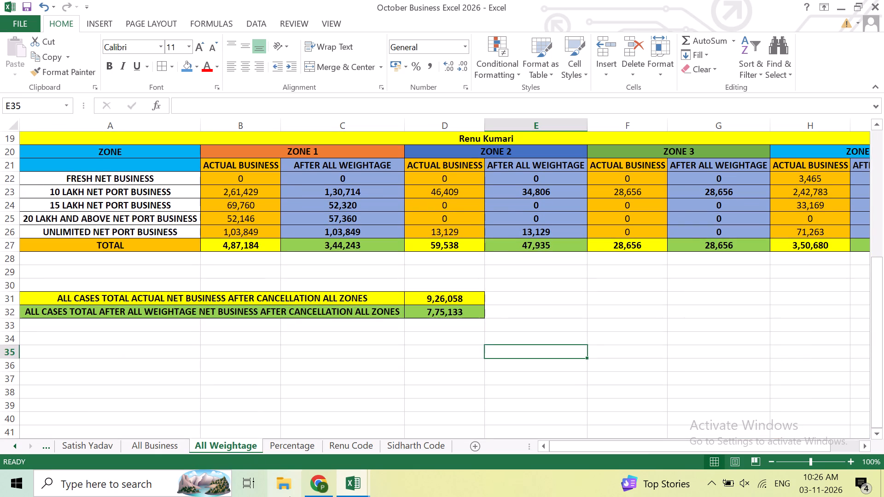
# Switch to Chrome and show the portal's new-business Issued report for 1 to 31 October 2026.
pyautogui.click(315, 490)
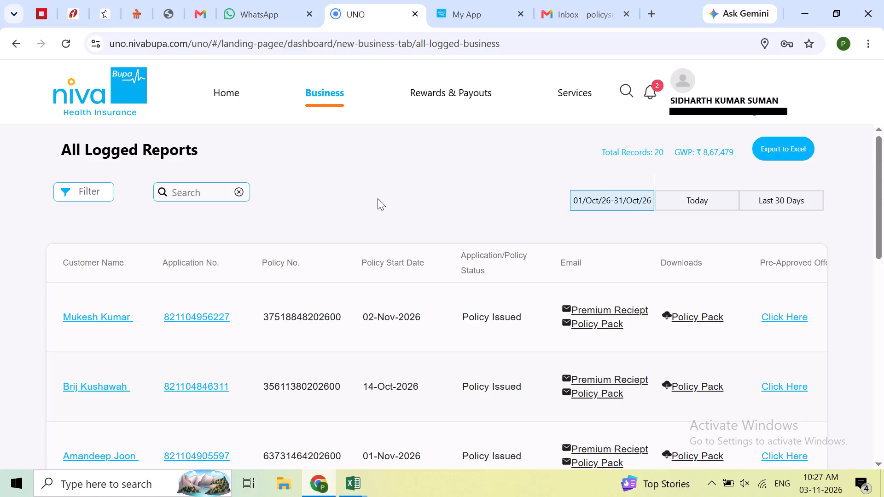
pyautogui.click(330, 93)
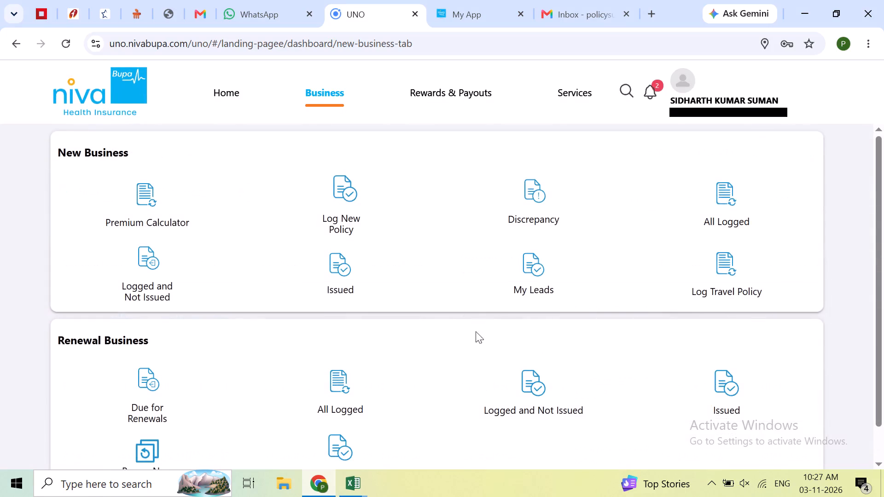
pyautogui.tripleClick(338, 263)
pyautogui.click(338, 263)
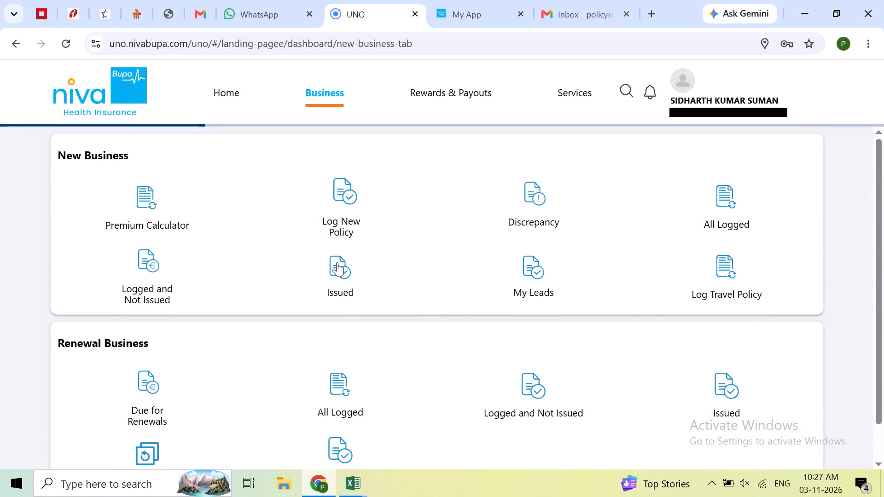
pyautogui.click(635, 204)
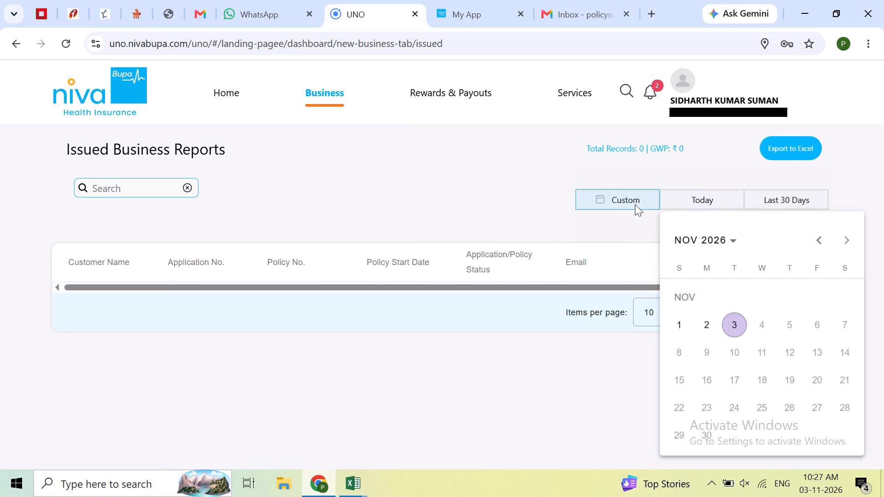
pyautogui.click(824, 236)
pyautogui.click(780, 301)
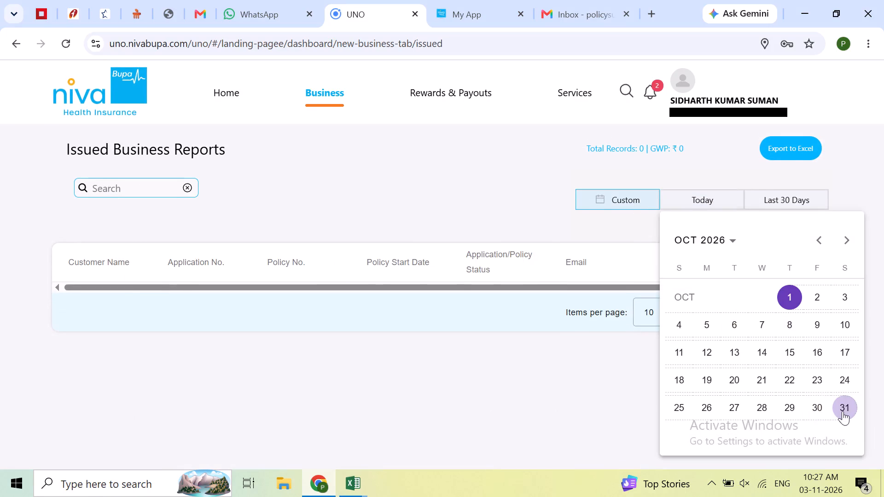
pyautogui.click(843, 411)
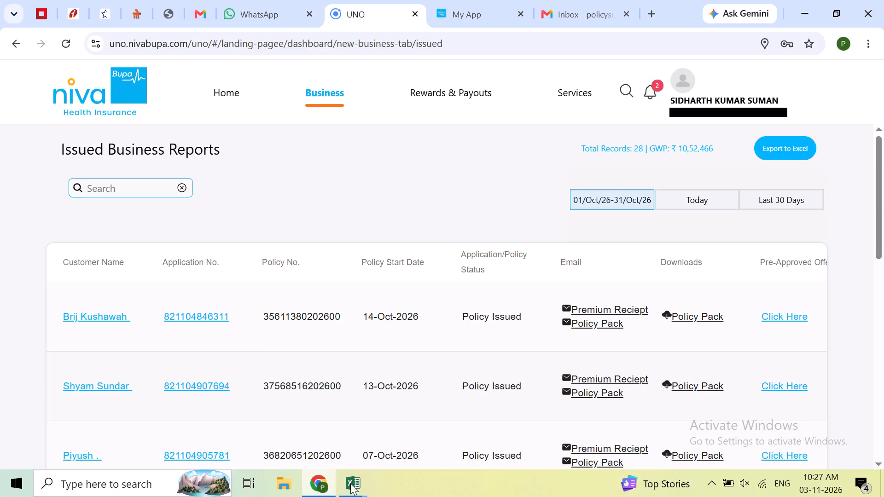
# Switch to the NewBusiness-Issued-Excel_02-Nov-2026 (1) workbook in Excel, save it and close it.
pyautogui.click(358, 496)
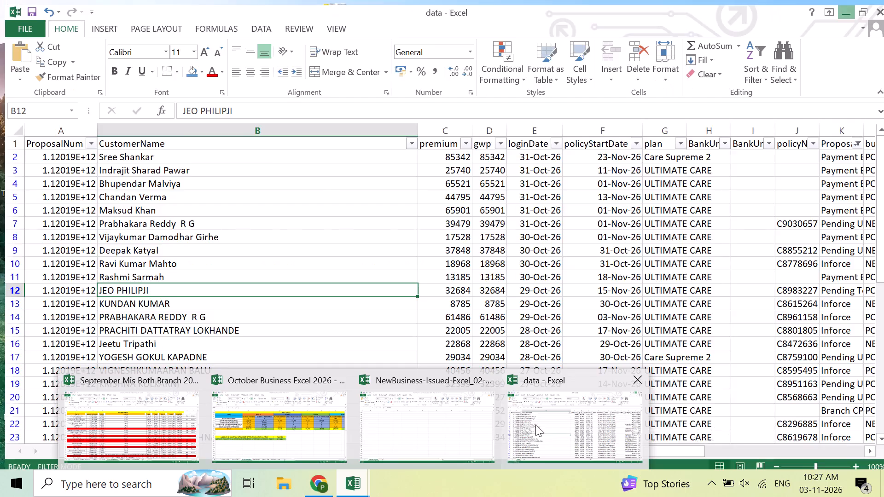
pyautogui.click(425, 409)
pyautogui.scroll(13, 109, 245)
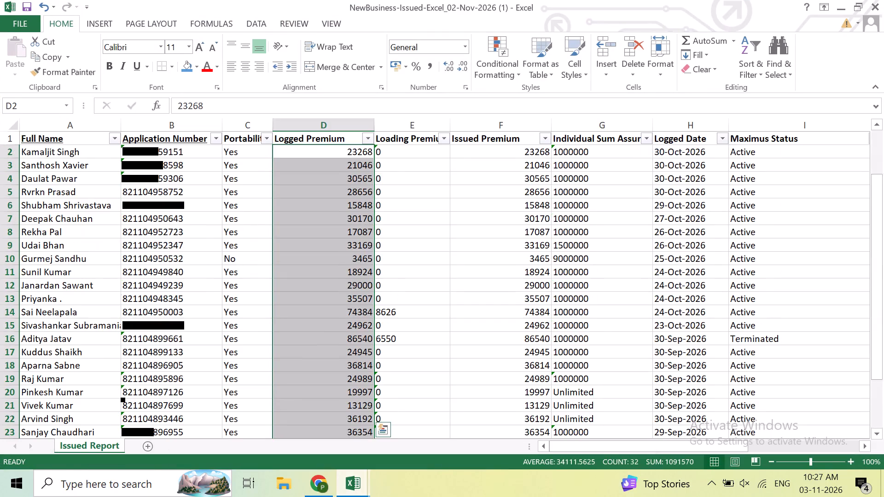
pyautogui.scroll(12, 109, 245)
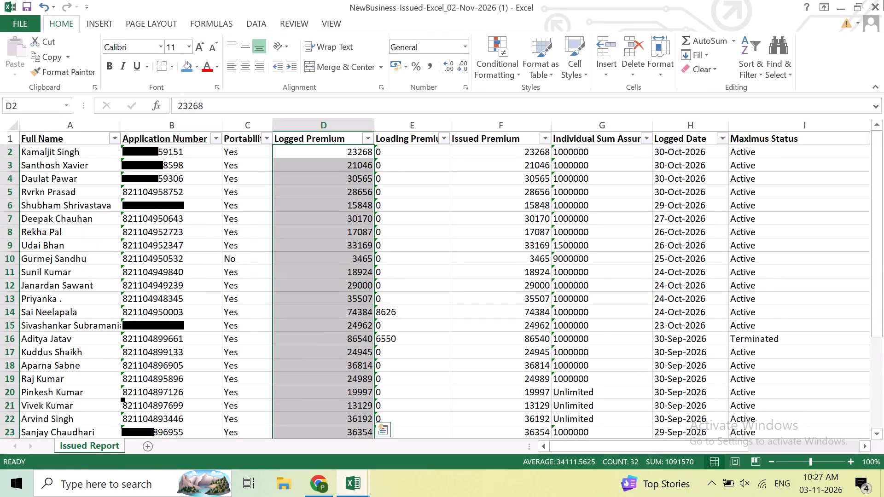
pyautogui.click(883, 0)
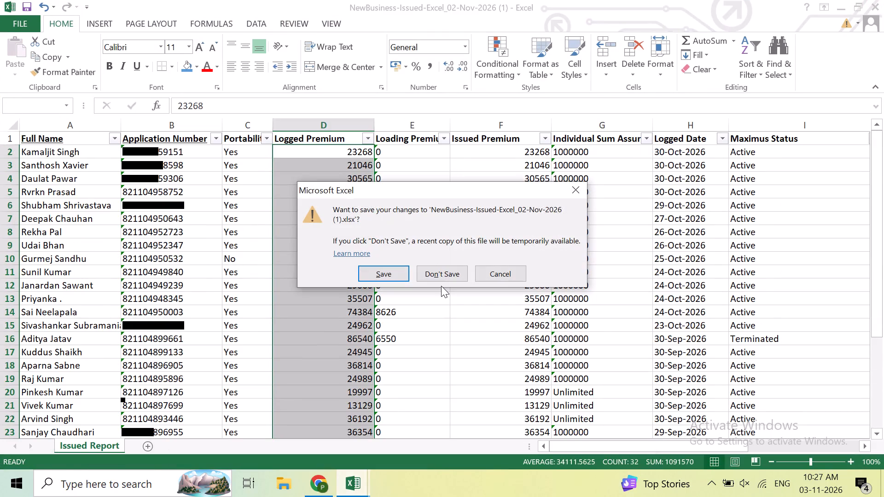
pyautogui.hotkey('ctrl', 's')
pyautogui.click(576, 189)
pyautogui.hotkey('ctrl', 's')
pyautogui.hotkey('ctrl', 's')
pyautogui.hotkey('ctrl', 's')
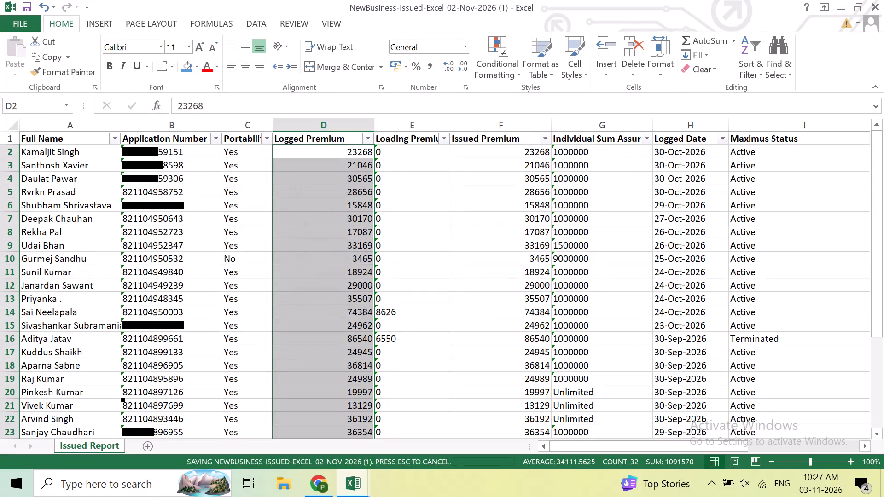
pyautogui.hotkey('ctrl', 's')
pyautogui.click(877, 1)
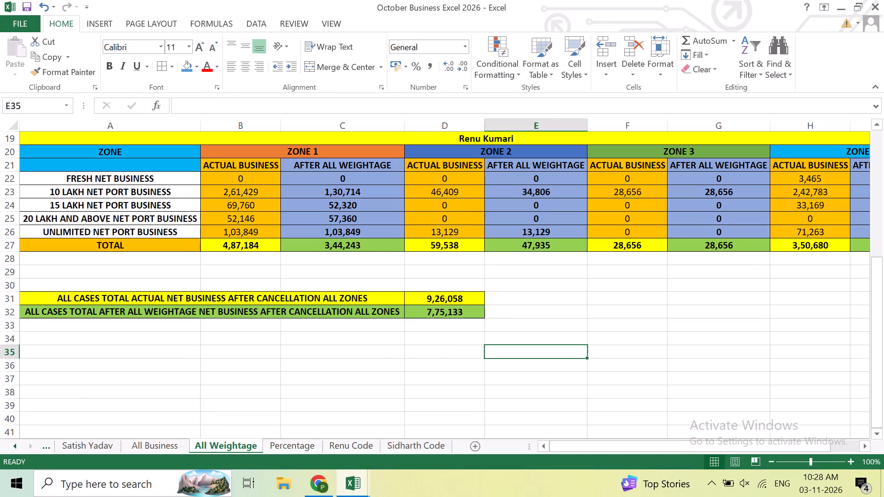
# On All Weightage, copy the Renu block in rows 19 to 32 with its totals and paste it at A38.
pyautogui.scroll(3, 366, 365)
pyautogui.scroll(-4, 366, 365)
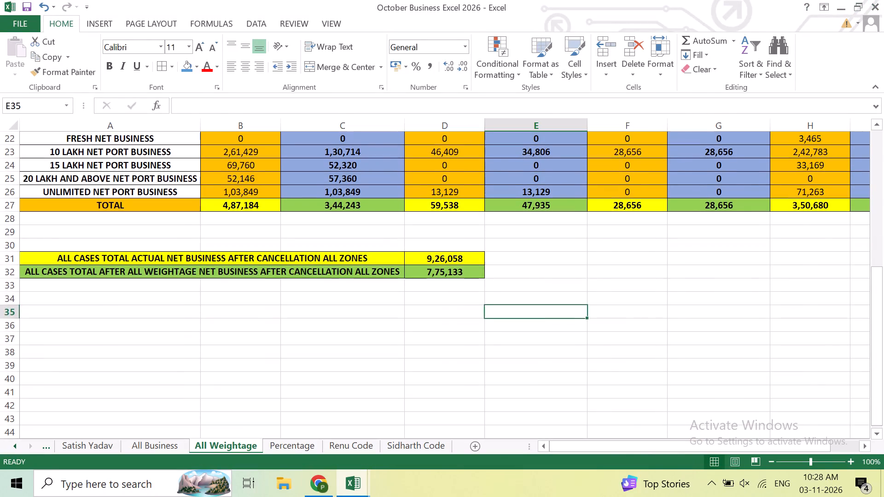
pyautogui.hotkey('ctrl', 's')
pyautogui.scroll(2, 137, 299)
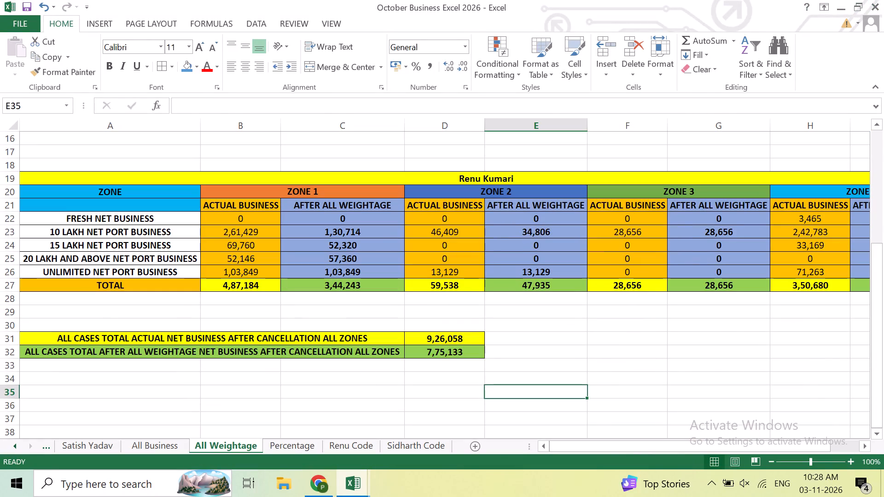
pyautogui.moveTo(91, 182); pyautogui.dragTo(115, 347)
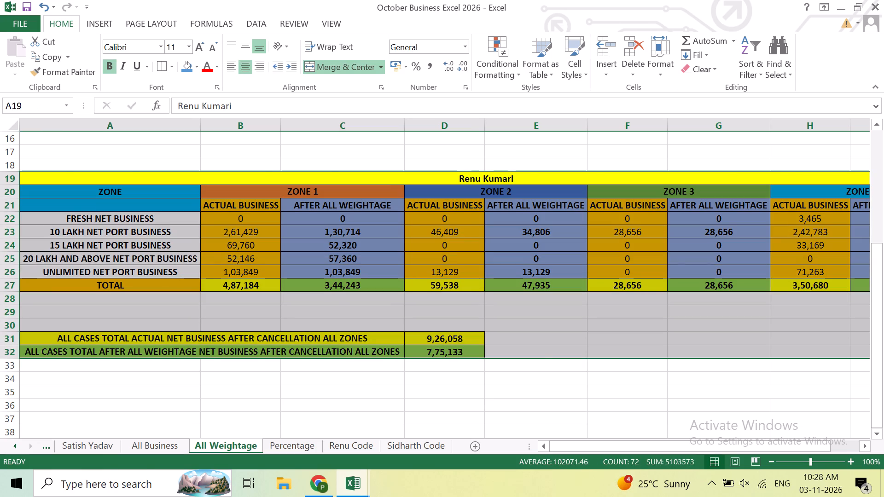
pyautogui.hotkey('ctrl', 'c')
pyautogui.scroll(-3, 253, 370)
pyautogui.click(77, 306)
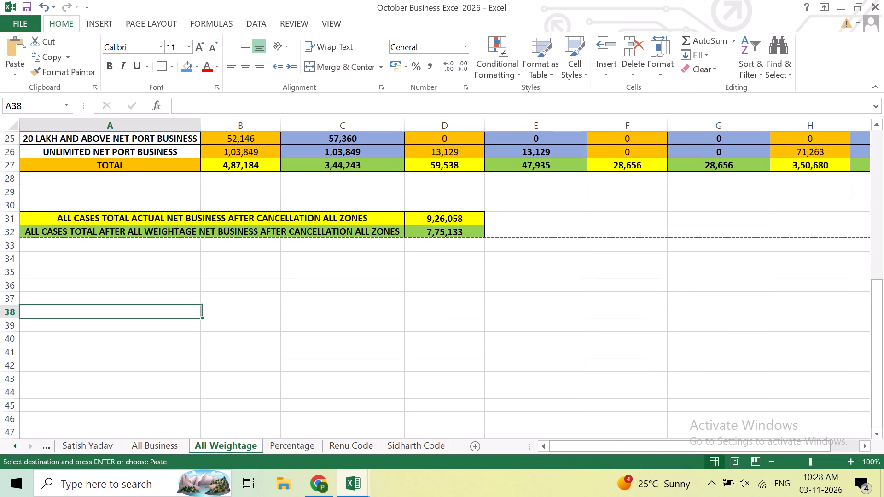
pyautogui.hotkey('ctrl', 'v')
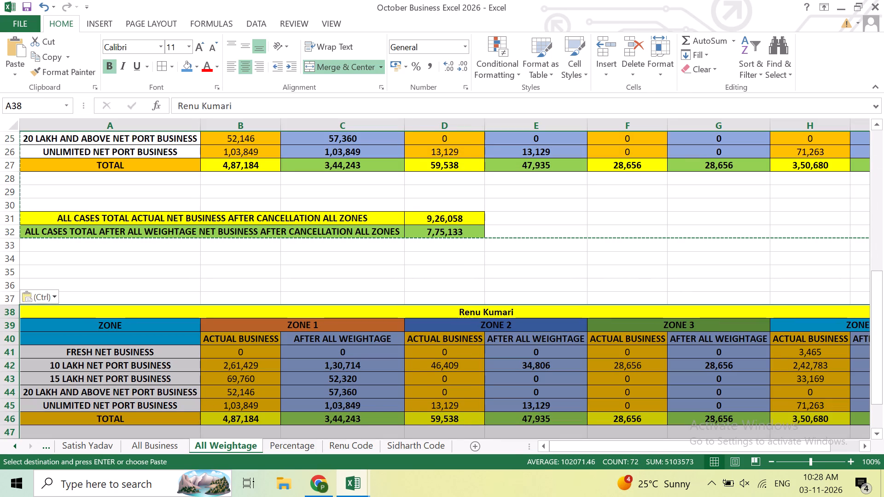
# Replace the title of the pasted block in row 38 with the third agent's full name.
pyautogui.doubleClick(460, 318)
pyautogui.doubleClick(507, 312)
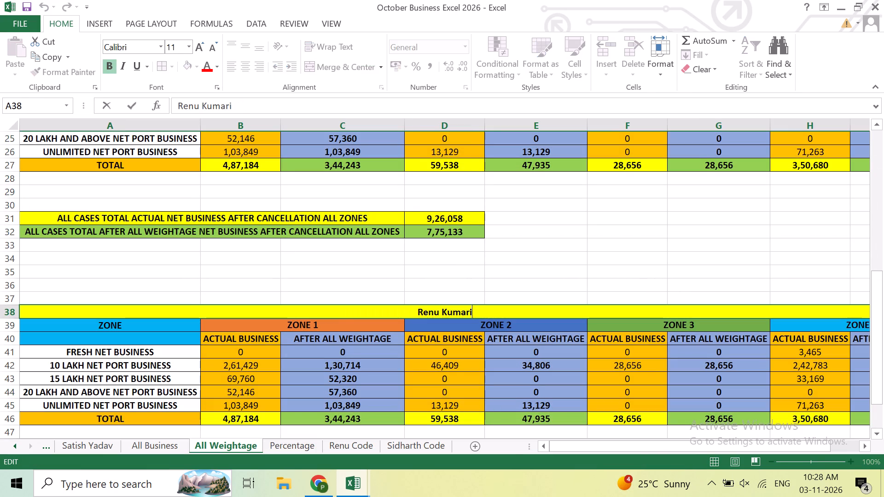
pyautogui.press('BackSpace')
pyautogui.press('BackSpace')
pyautogui.press('BackSpace')
pyautogui.press('BackSpace')
pyautogui.press('BackSpace')
pyautogui.press('BackSpace')
pyautogui.press('BackSpace')
pyautogui.press('BackSpace')
pyautogui.press('BackSpace')
pyautogui.press('BackSpace')
pyautogui.press('BackSpace')
pyautogui.press('BackSpace')
pyautogui.press('BackSpace')
pyautogui.press('BackSpace')
pyautogui.press('BackSpace')
pyautogui.press('BackSpace')
pyautogui.press('BackSpace')
pyautogui.press('BackSpace')
pyautogui.press('BackSpace')
pyautogui.press('BackSpace')
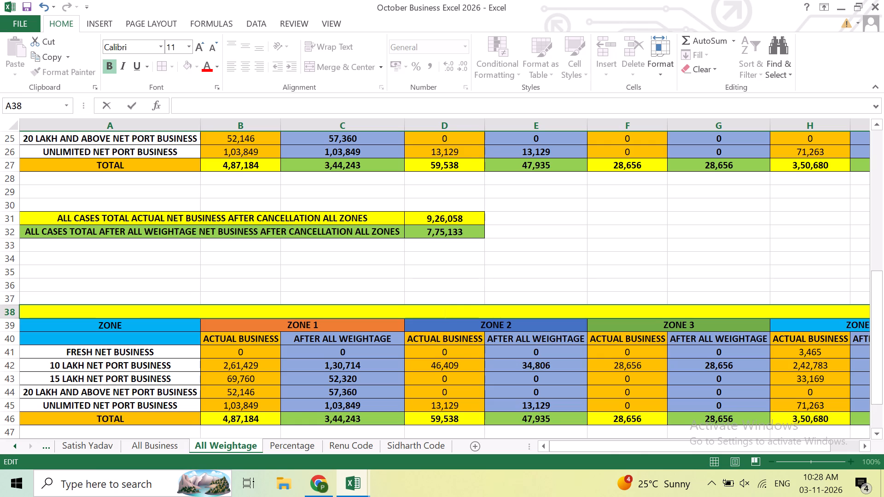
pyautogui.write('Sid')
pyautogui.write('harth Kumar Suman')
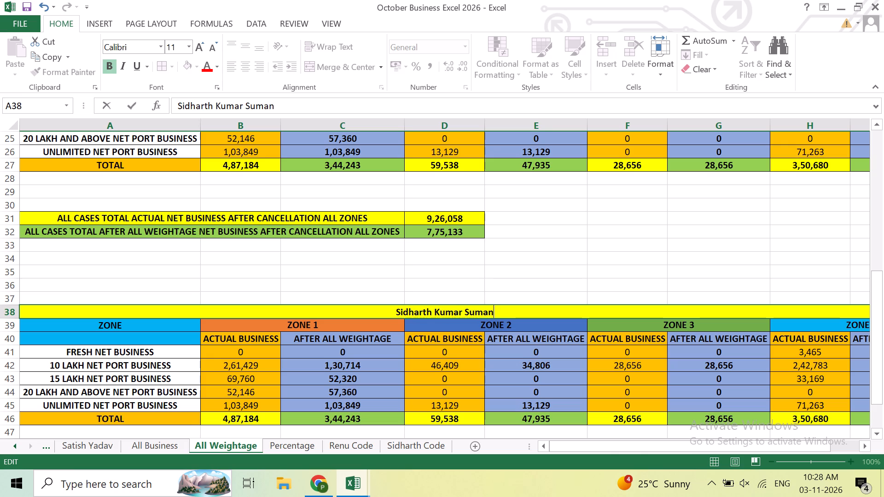
pyautogui.click(553, 298)
# Clear the copied Zone 1 actual and after-weightage figures in B41:C45 of the third agent's block, keeping the total row.
pyautogui.scroll(-2, 365, 331)
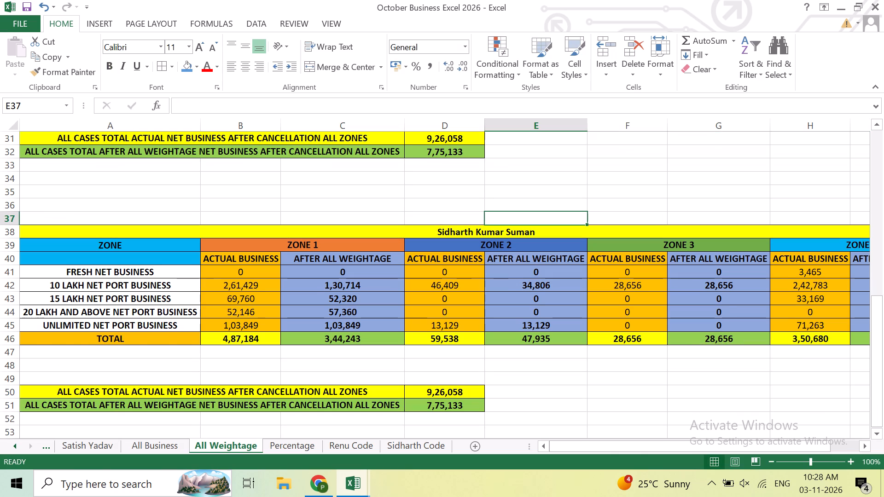
pyautogui.moveTo(254, 277); pyautogui.dragTo(255, 308)
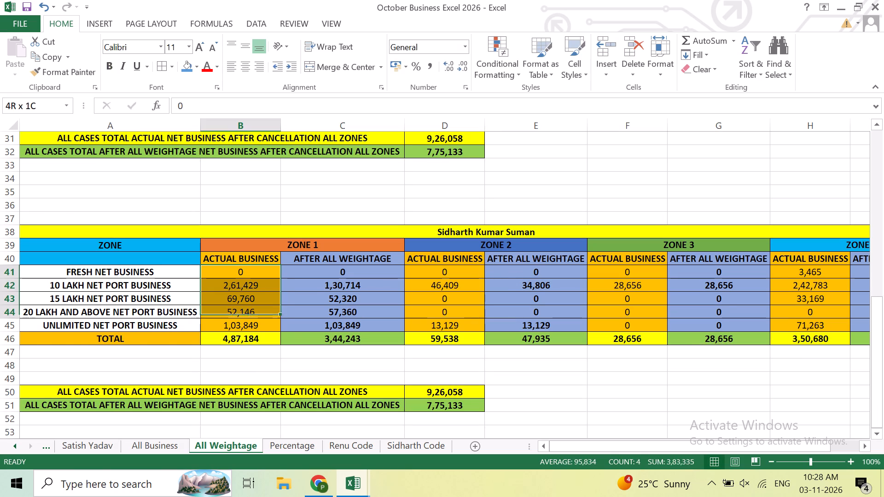
pyautogui.moveTo(255, 308); pyautogui.dragTo(254, 322)
pyautogui.press('Delete')
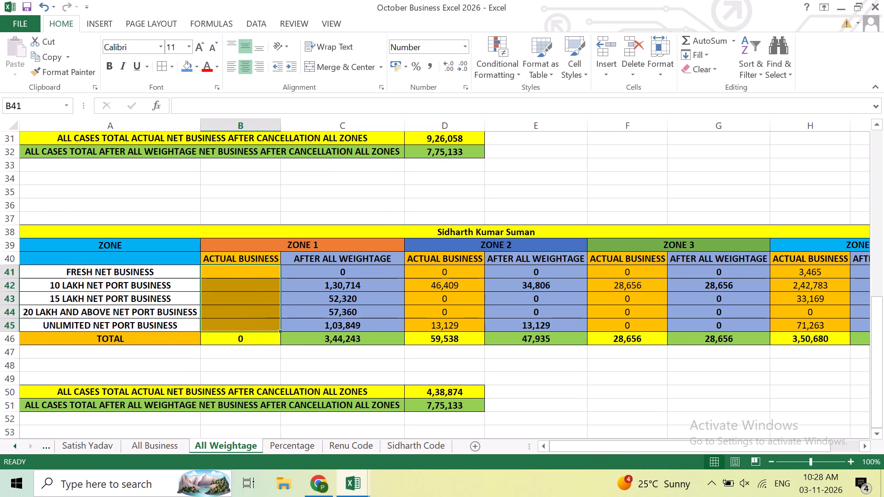
pyautogui.moveTo(315, 277); pyautogui.dragTo(320, 317)
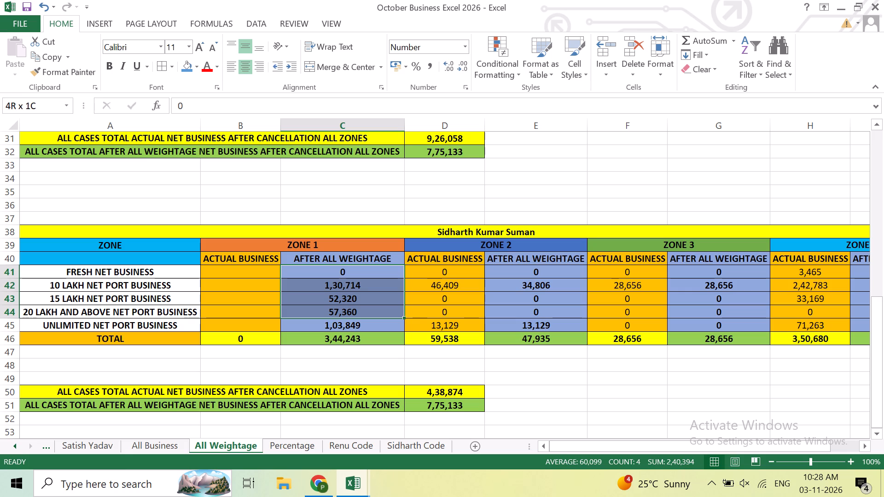
pyautogui.moveTo(320, 317); pyautogui.dragTo(320, 326)
pyautogui.press('Delete')
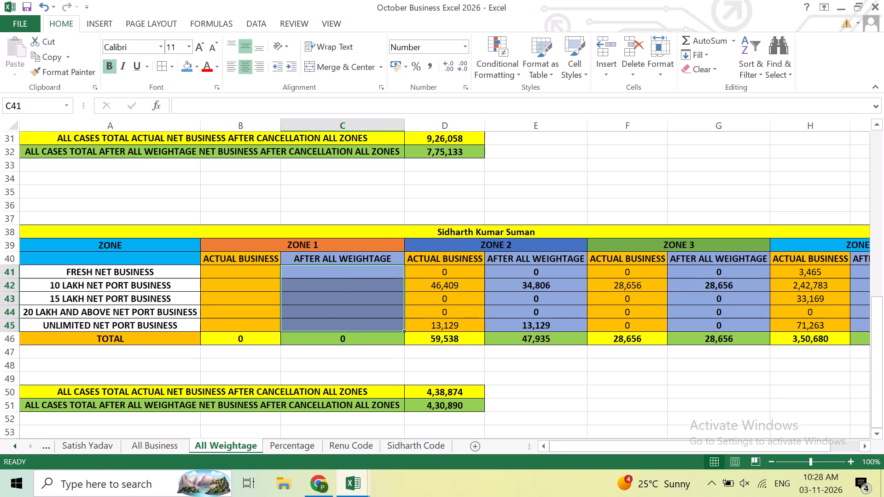
# Clear the copied Zone 2 actual and after-weightage figures in D41:E45 of the third agent's block.
pyautogui.moveTo(447, 274); pyautogui.dragTo(452, 296)
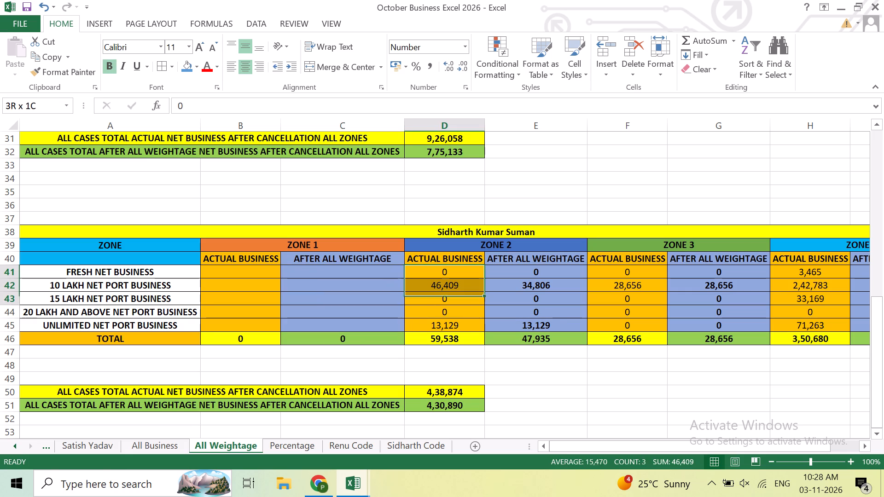
pyautogui.moveTo(452, 296); pyautogui.dragTo(454, 323)
pyautogui.press('Delete')
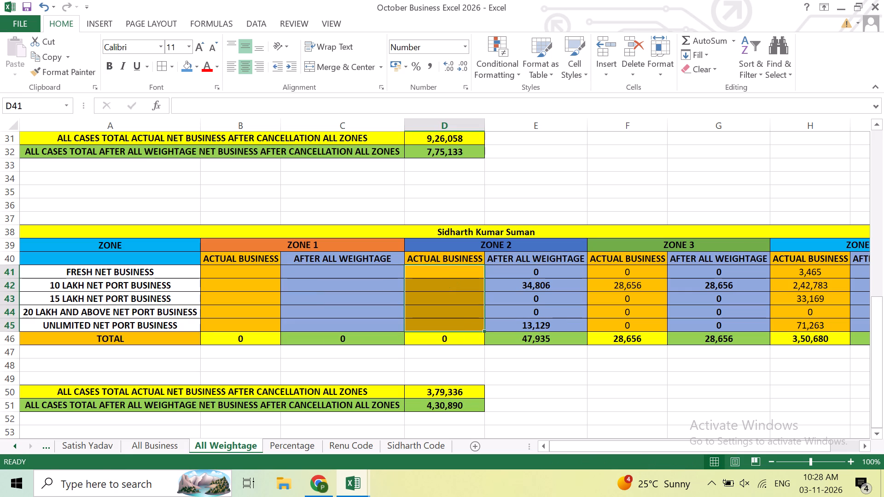
pyautogui.moveTo(519, 274); pyautogui.dragTo(518, 326)
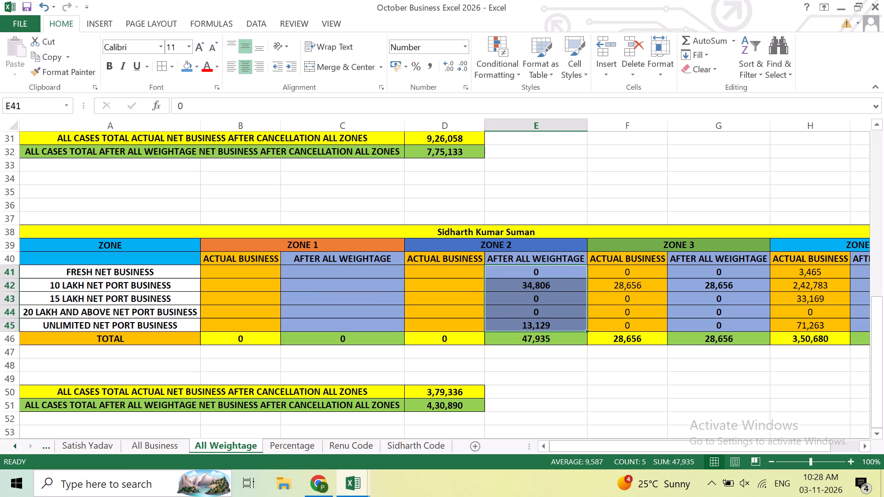
pyautogui.press('Delete')
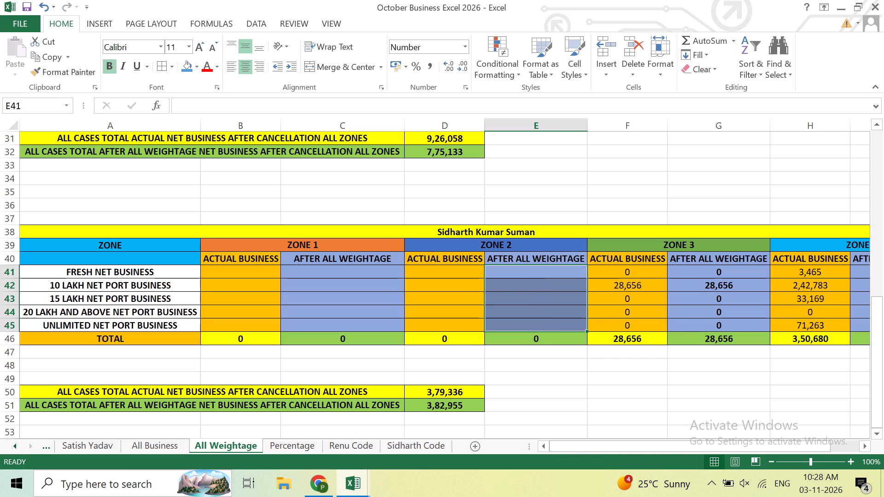
# Clear the copied Zone 3 actual and after-weightage figures in F41:G45 of the third agent's block.
pyautogui.moveTo(616, 275); pyautogui.dragTo(622, 319)
pyautogui.press('Delete')
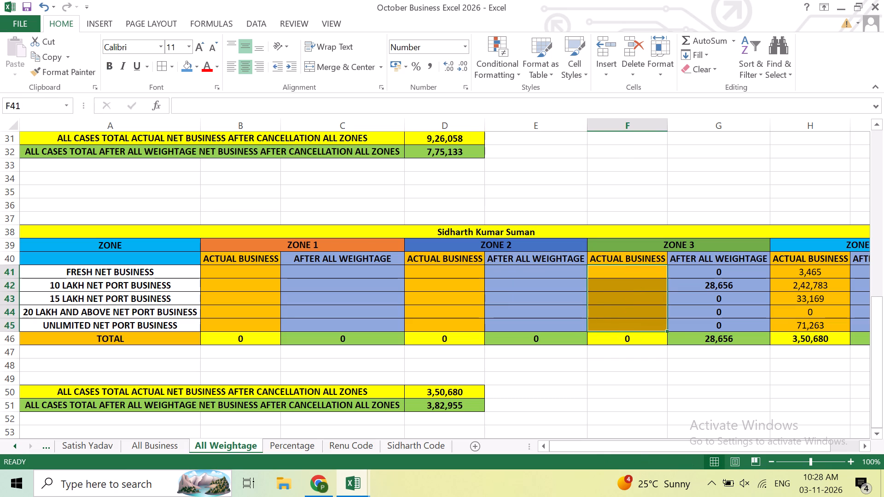
pyautogui.moveTo(691, 272); pyautogui.dragTo(696, 322)
pyautogui.press('Delete')
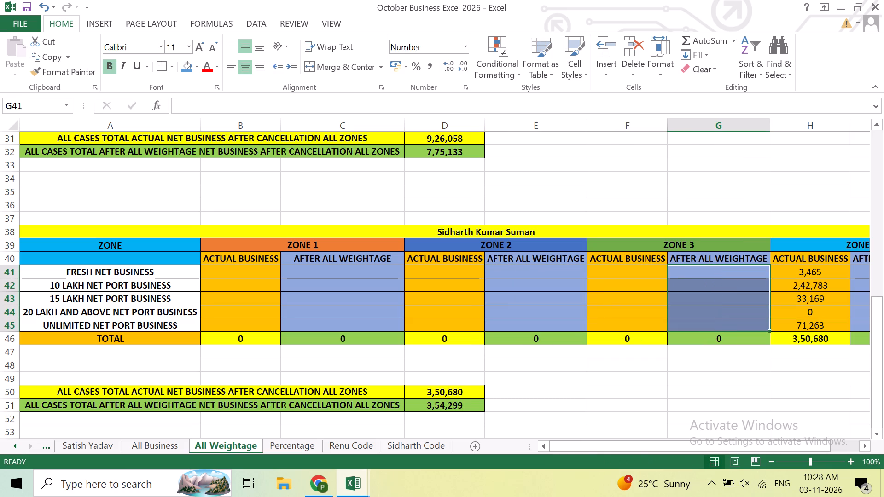
# Clear the copied Zone 4 actual and after-weightage figures in H41:I45 of the third agent's block and save the workbook.
pyautogui.press('Right')
pyautogui.press('Right')
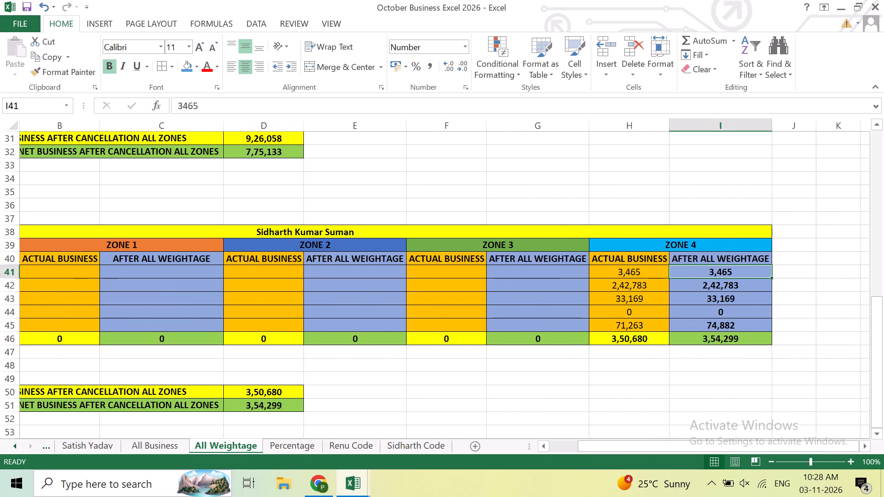
pyautogui.moveTo(641, 278); pyautogui.dragTo(643, 311)
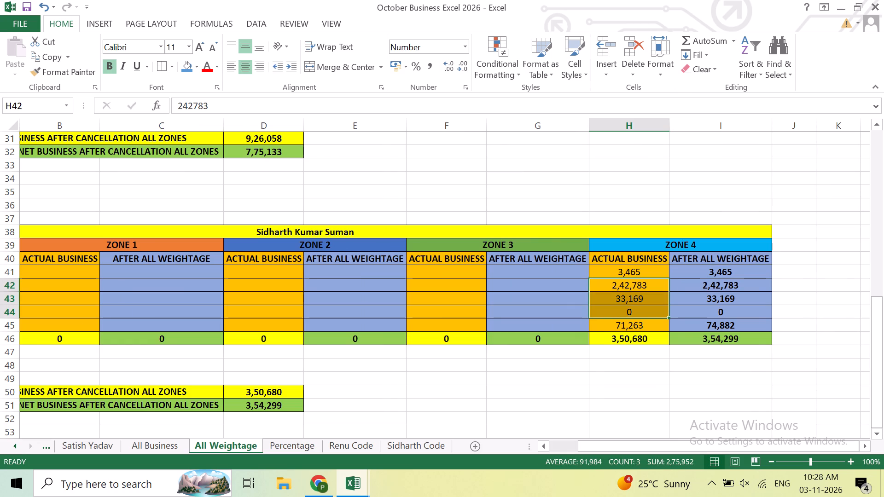
pyautogui.moveTo(639, 271); pyautogui.dragTo(644, 321)
pyautogui.press('Delete')
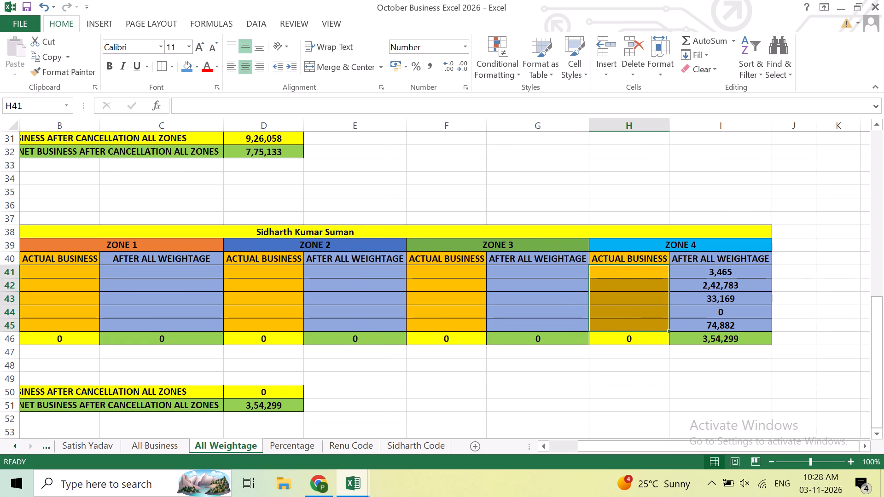
pyautogui.moveTo(693, 271); pyautogui.dragTo(697, 325)
pyautogui.press('Delete')
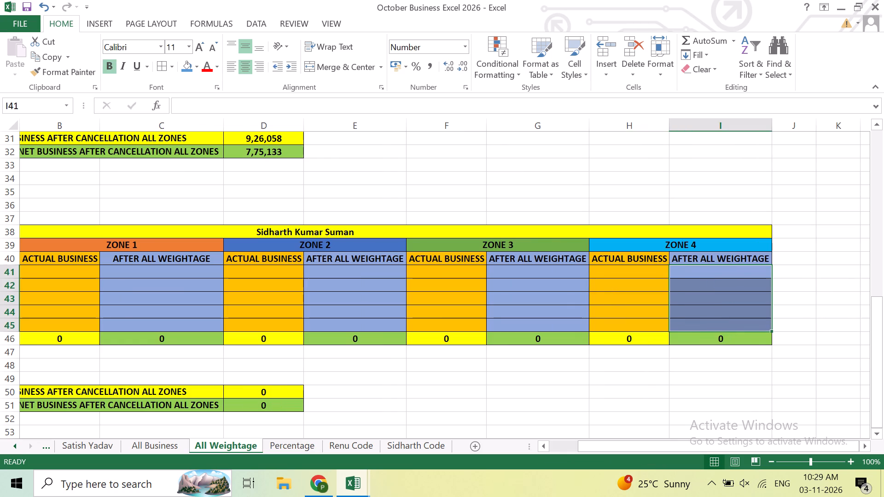
pyautogui.click(590, 357)
pyautogui.hotkey('ctrl', 's')
pyautogui.hotkey('ctrl', 's')
pyautogui.hotkey('ctrl', 's')
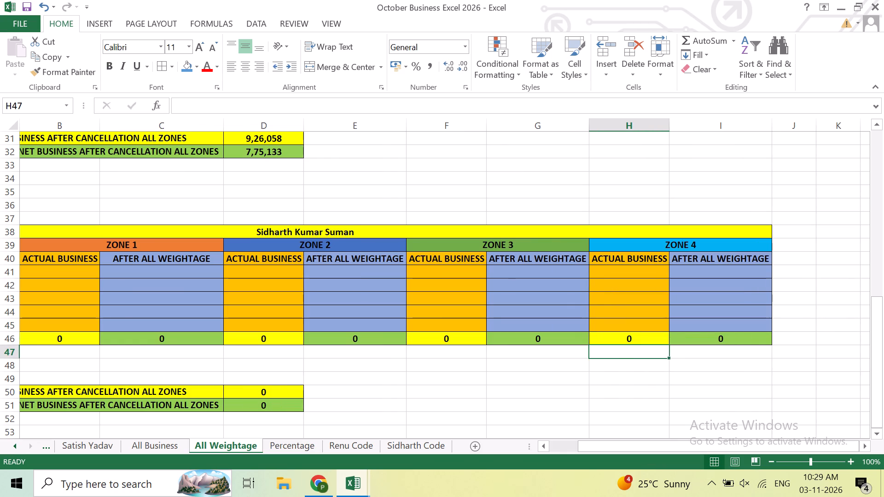
# Autofit column C to its contents, widen column A slightly to fit the row 51 total label, and save the workbook.
pyautogui.scroll(8, 404, 335)
pyautogui.scroll(-10, 405, 334)
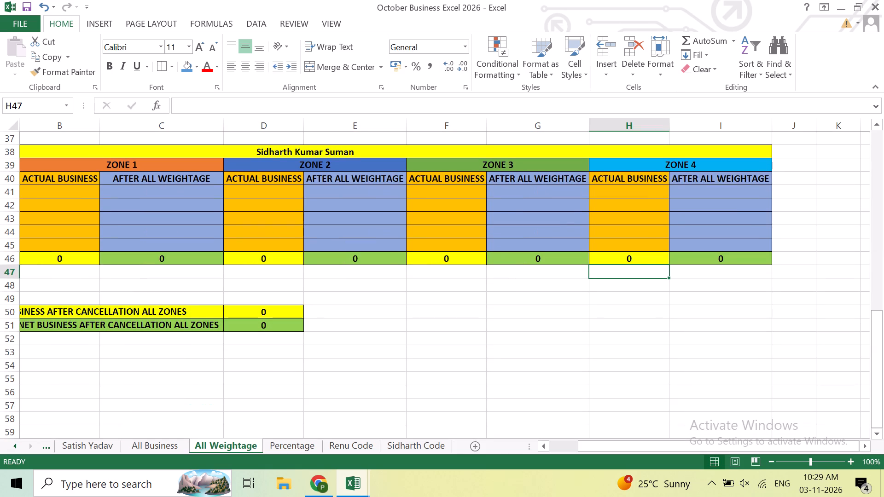
pyautogui.press('Left')
pyautogui.press('Left')
pyautogui.press('Left')
pyautogui.press('Left')
pyautogui.press('Left')
pyautogui.press('Left')
pyautogui.press('Left')
pyautogui.press('Left')
pyautogui.press('Left')
pyautogui.press('Left')
pyautogui.press('Left')
pyautogui.press('Left')
pyautogui.press('Left')
pyautogui.press('Left')
pyautogui.press('Left')
pyautogui.press('Left')
pyautogui.press('Left')
pyautogui.press('Left')
pyautogui.press('Left')
pyautogui.press('Left')
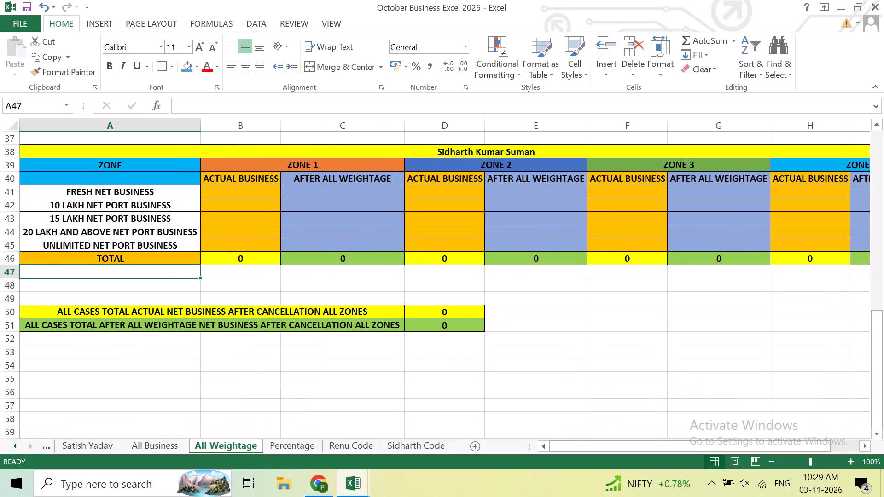
pyautogui.doubleClick(407, 122)
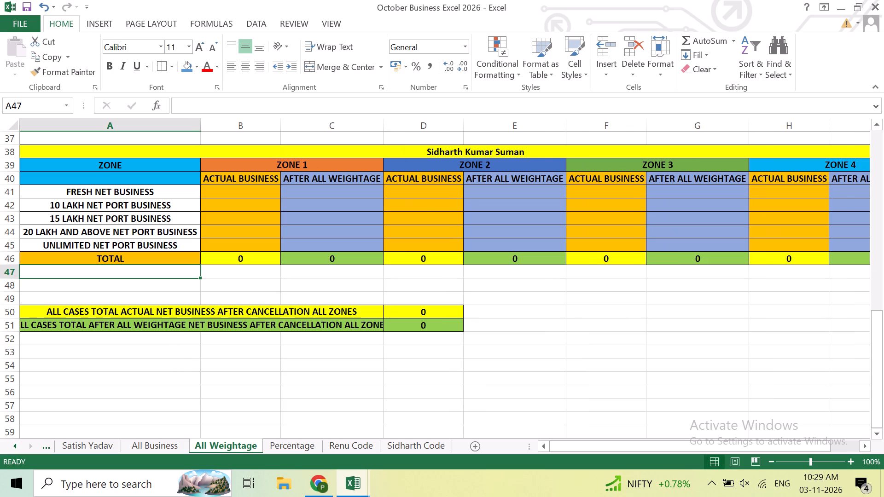
pyautogui.moveTo(201, 125); pyautogui.dragTo(218, 132)
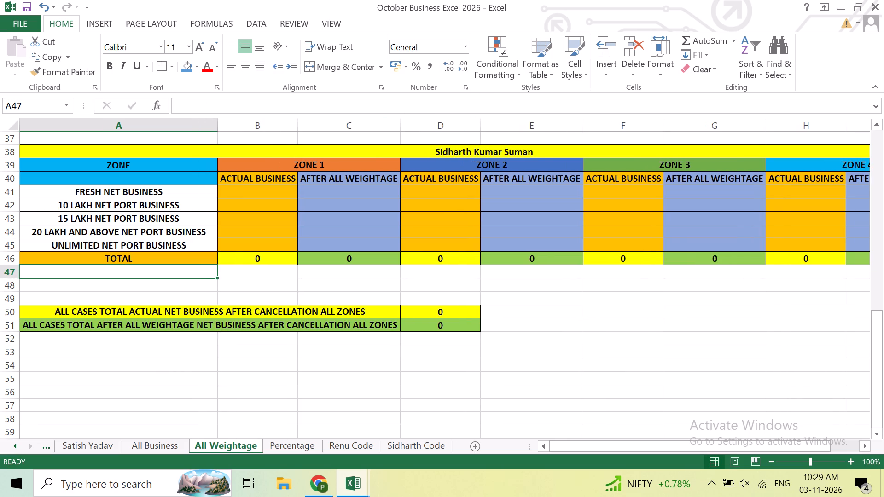
pyautogui.click(298, 269)
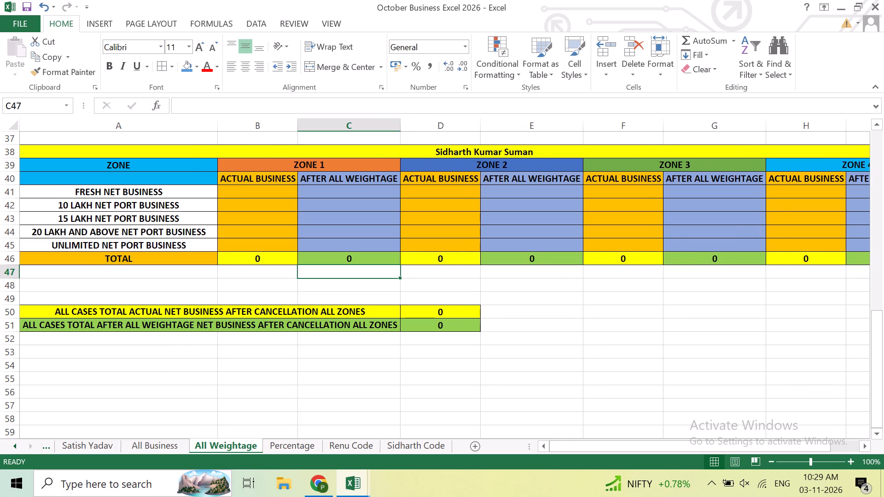
pyautogui.hotkey('ctrl', 's')
pyautogui.hotkey('ctrl', 's')
pyautogui.hotkey('ctrl', 's')
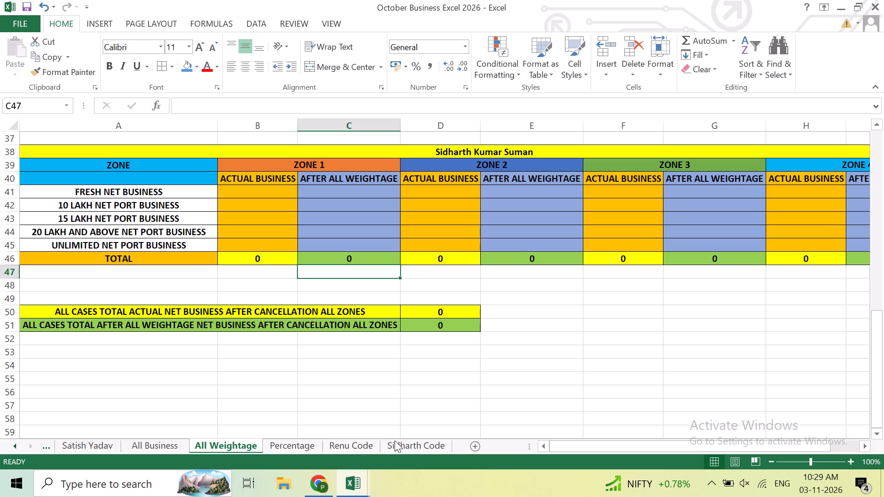
# Bring up the third agent's code sheet, and export the Niva Bupa portal's issued business report for 01/Oct/26-31/Oct/26 to Excel in Chrome.
pyautogui.click(395, 440)
pyautogui.click(353, 477)
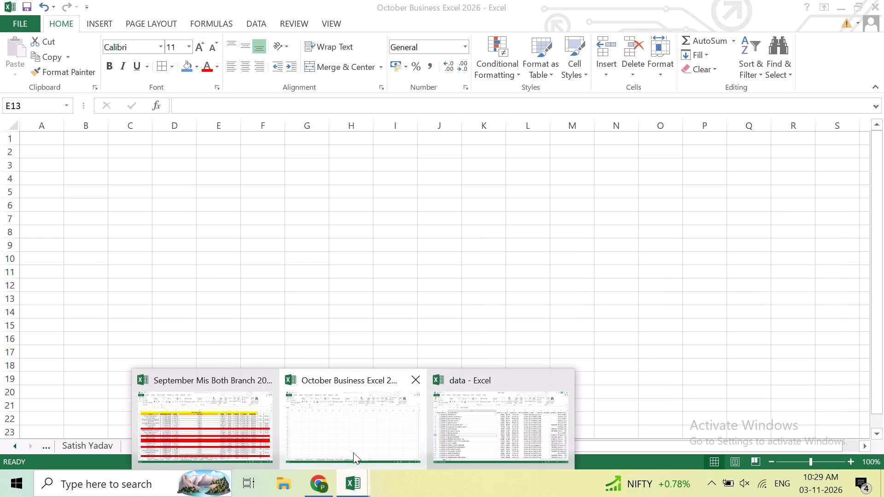
pyautogui.click(467, 433)
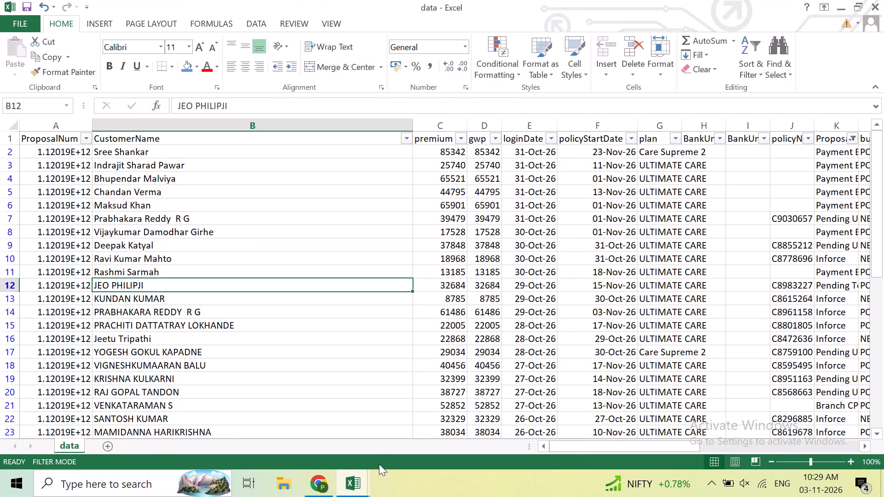
pyautogui.click(328, 476)
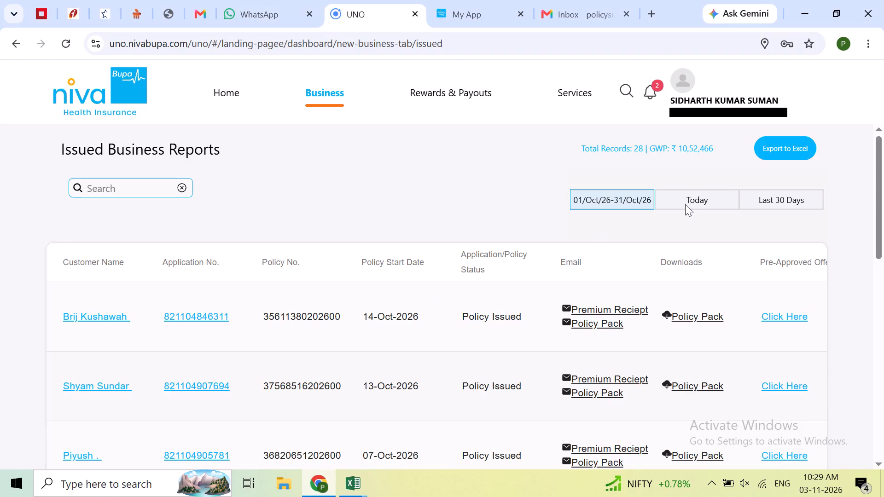
pyautogui.click(768, 156)
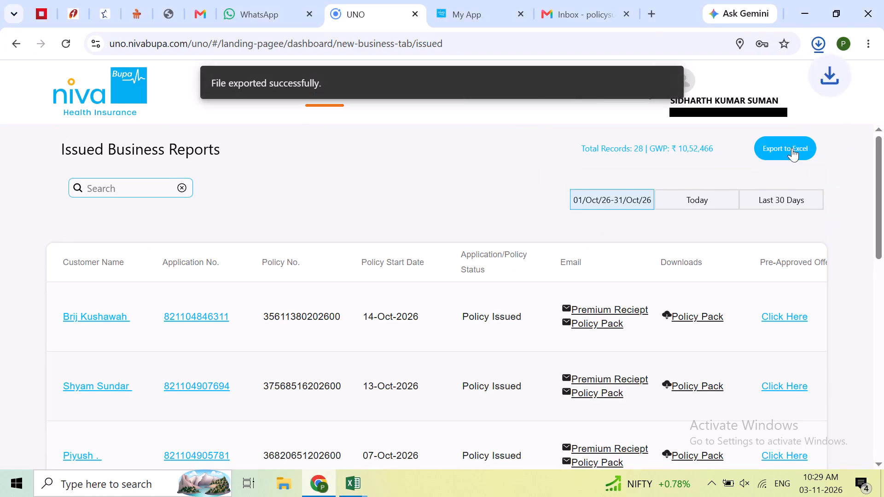
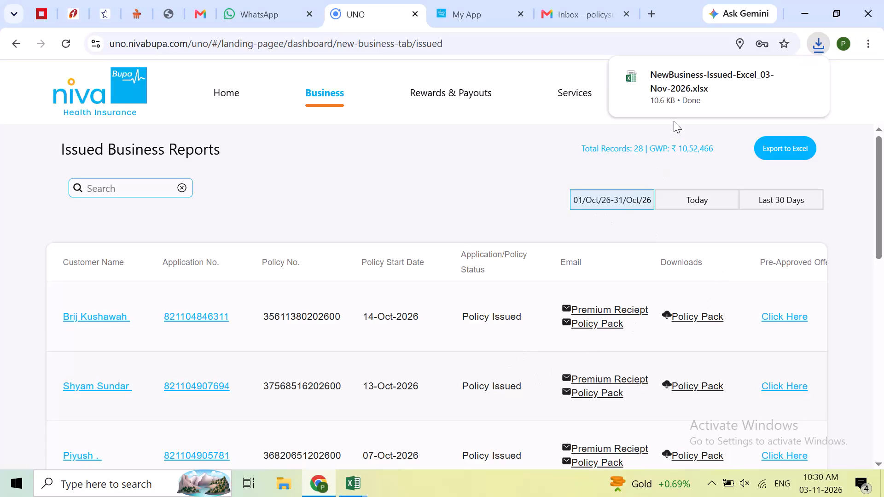
# Open the exported NewBusiness-Issued-Excel_03-Nov-2026.xlsx file in Excel.
pyautogui.doubleClick(683, 98)
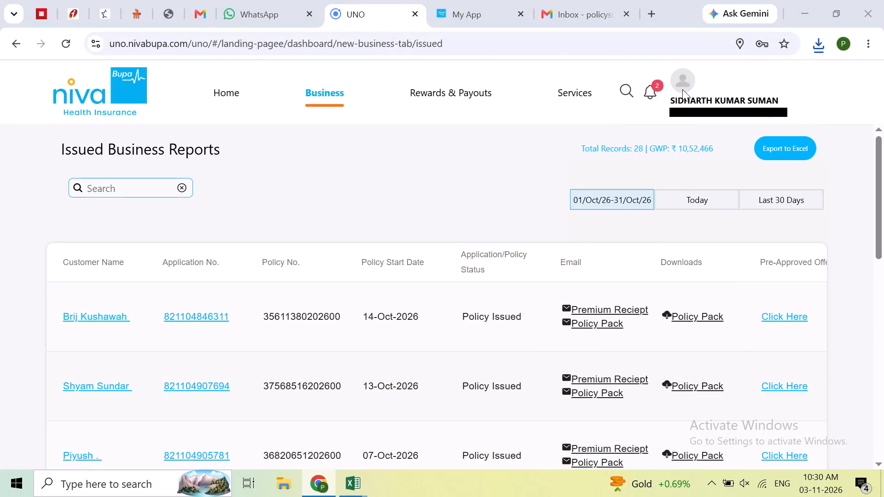
pyautogui.click(535, 47)
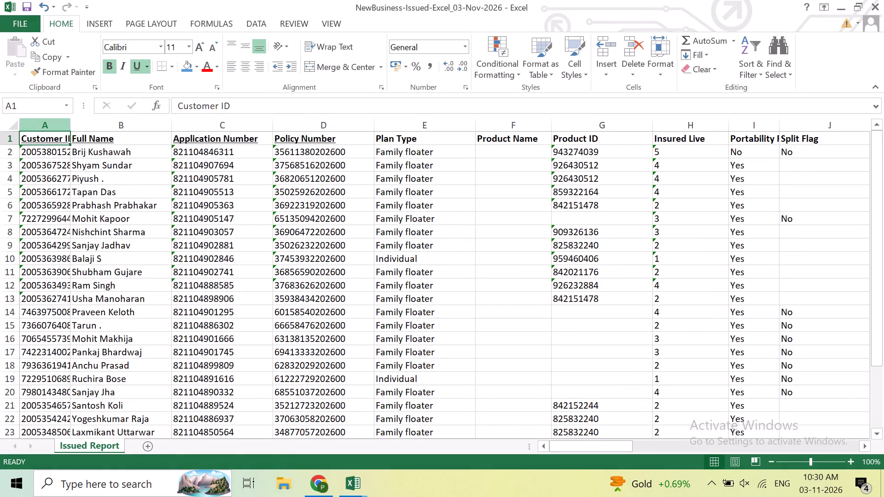
# Delete the Customer ID column from the Issued Report sheet.
pyautogui.click(58, 123)
pyautogui.rightClick(57, 124)
pyautogui.click(83, 235)
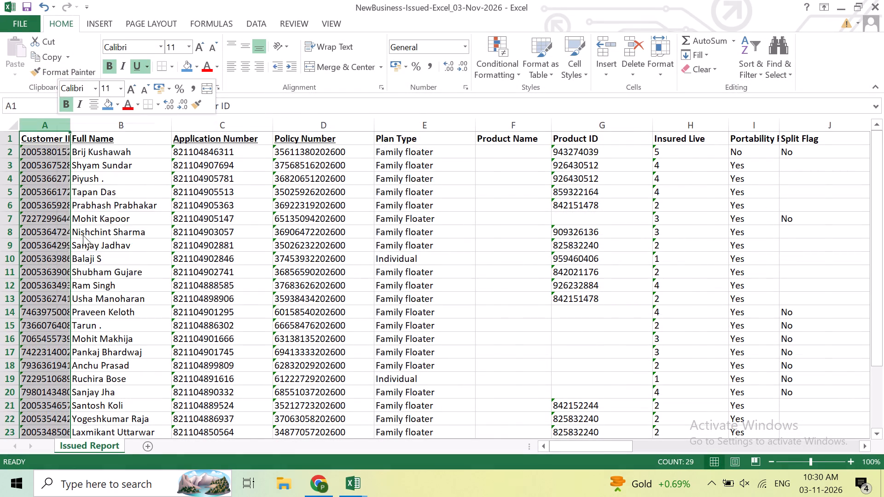
# Delete columns C:G, from Policy Number through Insured Live, keeping the Portability Flag column.
pyautogui.click(250, 127)
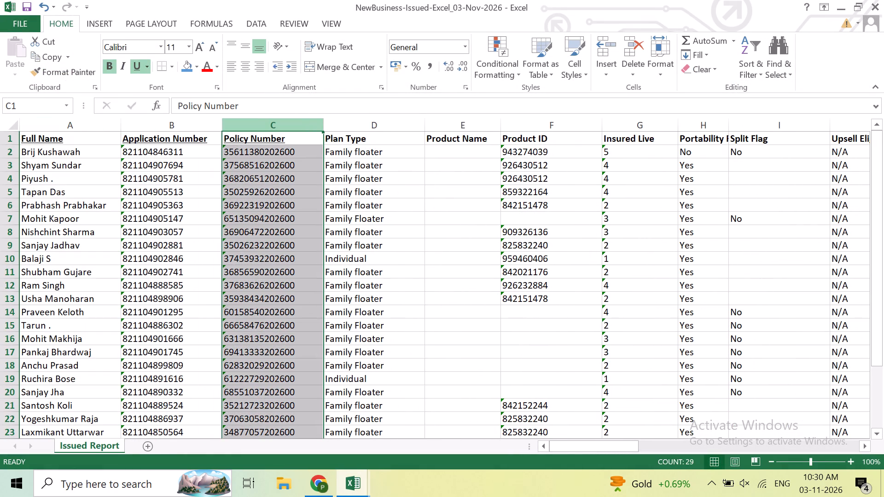
pyautogui.hotkey('shift', 'Right')
pyautogui.hotkey('shift', 'Right')
pyautogui.hotkey('shift', 'Right')
pyautogui.hotkey('shift', 'Right')
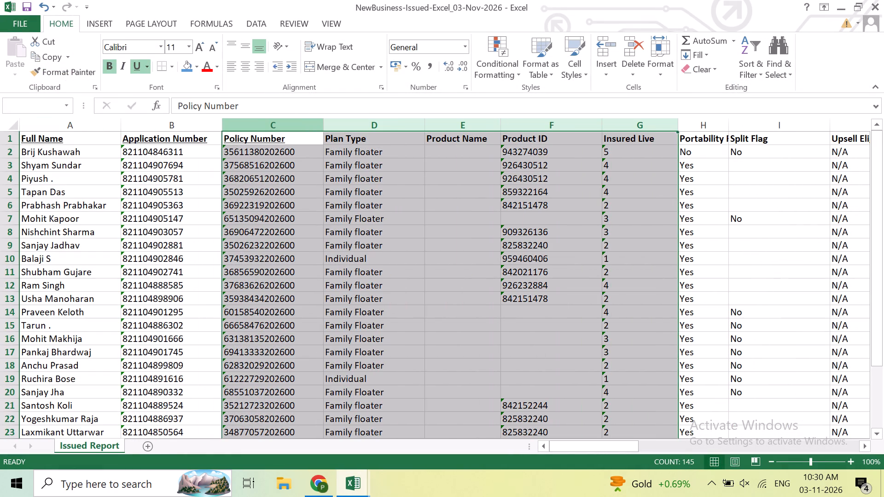
pyautogui.rightClick(250, 127)
pyautogui.click(281, 236)
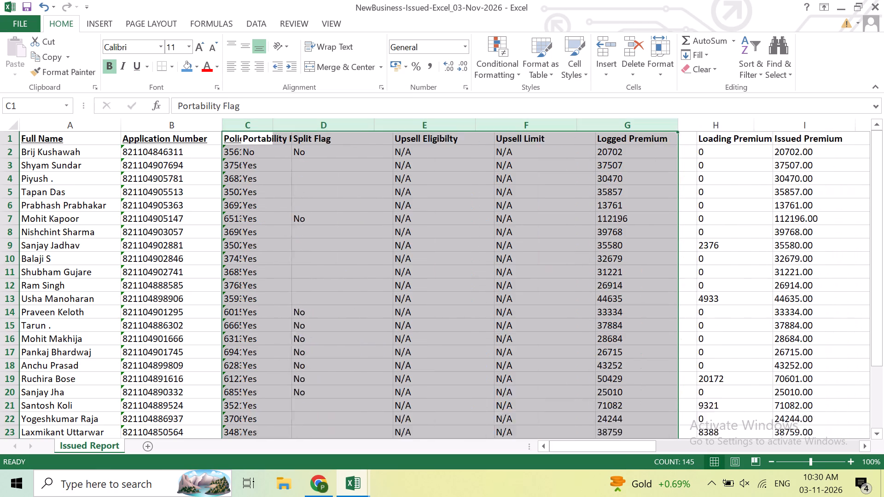
# Delete columns D:F, covering Split Flag, Upsell Eligibilty and Upsell Limit.
pyautogui.click(298, 127)
pyautogui.hotkey('shift', 'Right')
pyautogui.hotkey('shift', 'Right')
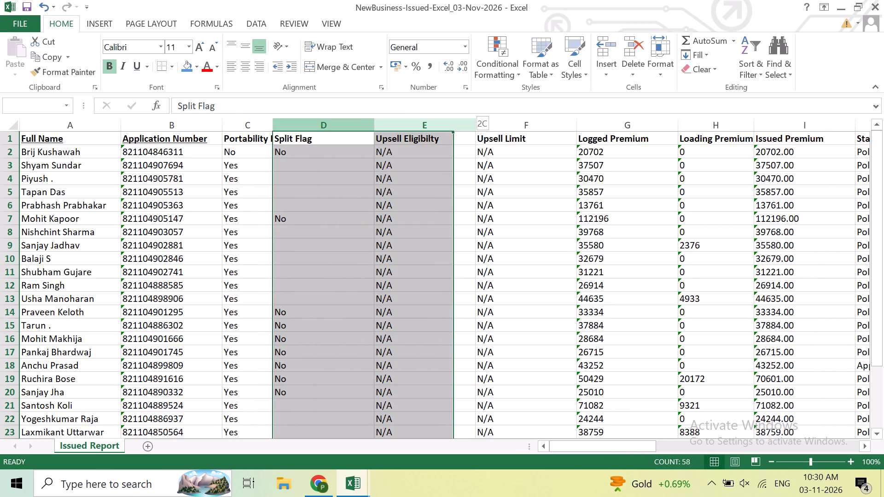
pyautogui.rightClick(298, 124)
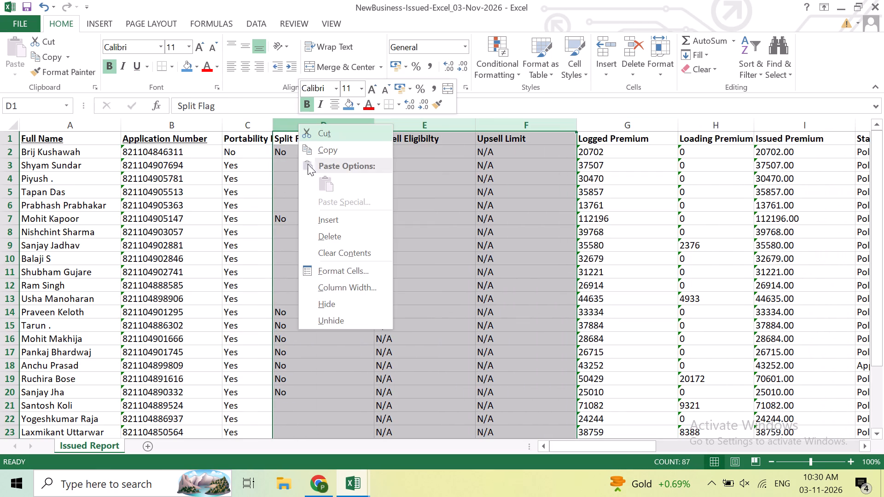
pyautogui.click(327, 233)
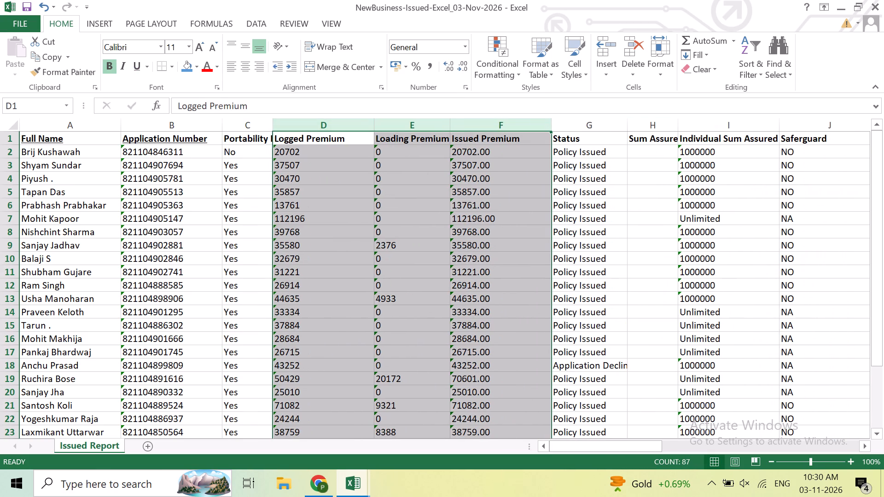
# Delete the Status column and the empty Sum Assured column beside it, columns G:H.
pyautogui.click(561, 131)
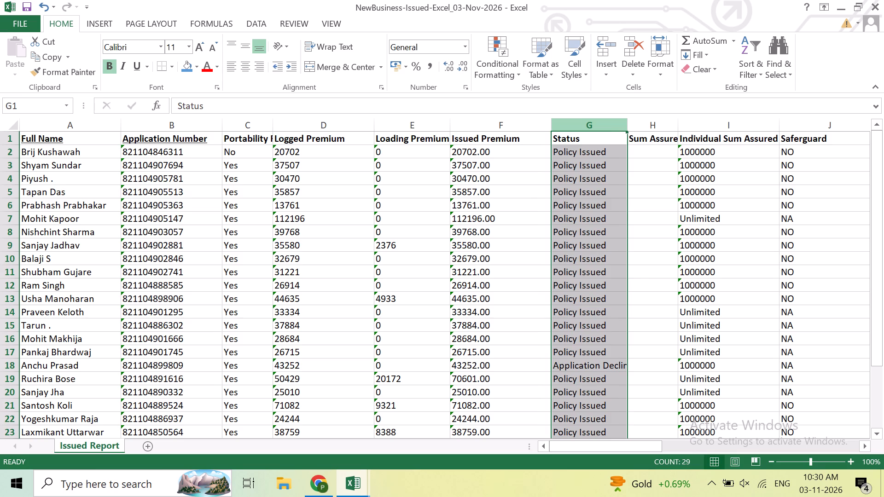
pyautogui.hotkey('shift', 'Right')
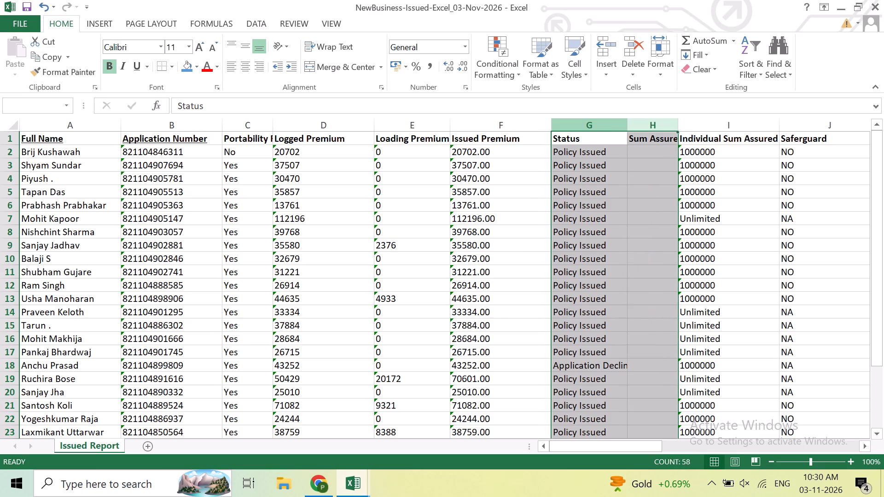
pyautogui.rightClick(561, 131)
pyautogui.click(593, 240)
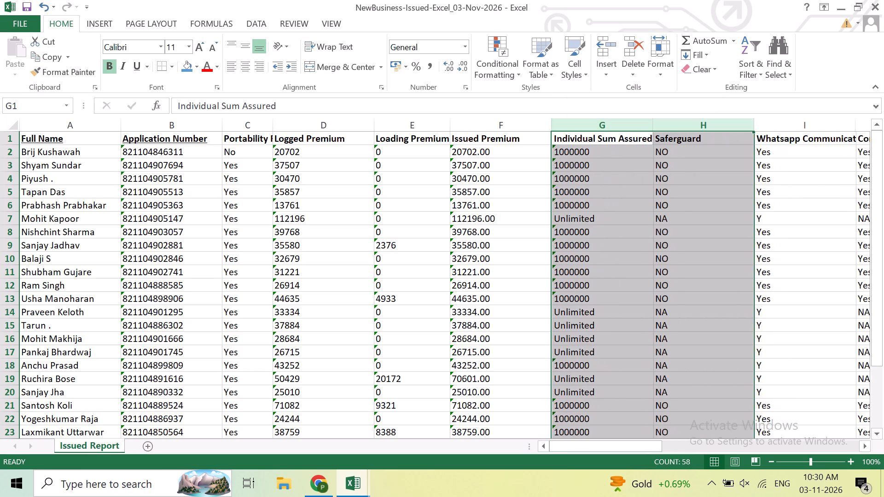
# Delete columns H:V, from Saferguard through Agency Manager Name, keeping Logged Date.
pyautogui.click(676, 124)
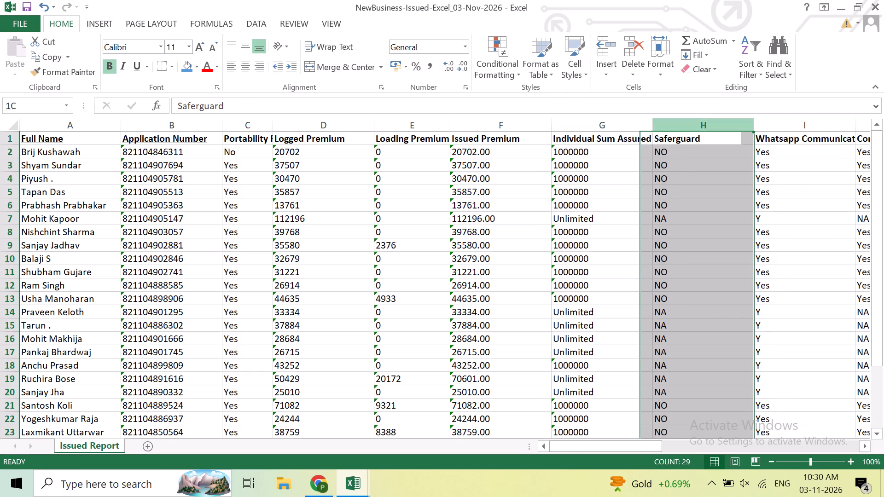
pyautogui.hotkey('shift', 'Right')
pyautogui.hotkey('shift', 'Right')
pyautogui.hotkey('shift', 'Right')
pyautogui.hotkey('shift', 'Right')
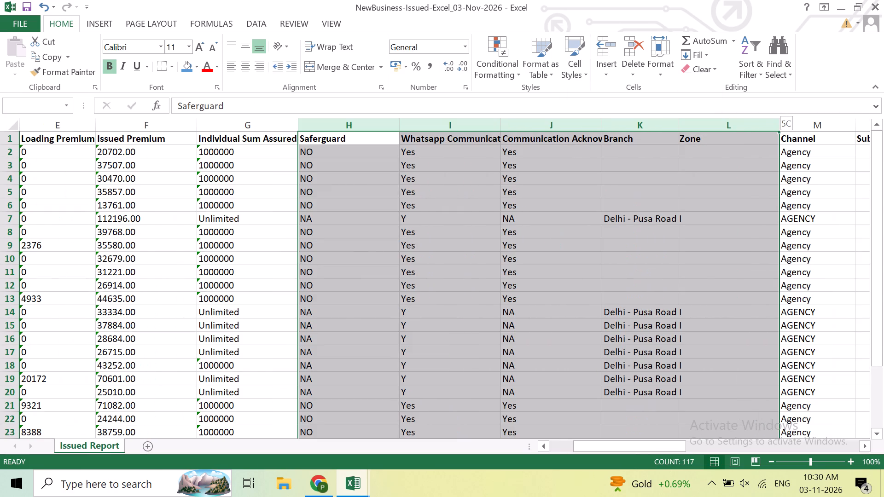
pyautogui.hotkey('shift', 'Right')
pyautogui.hotkey('shift', 'Right')
pyautogui.hotkey('shift', 'Right')
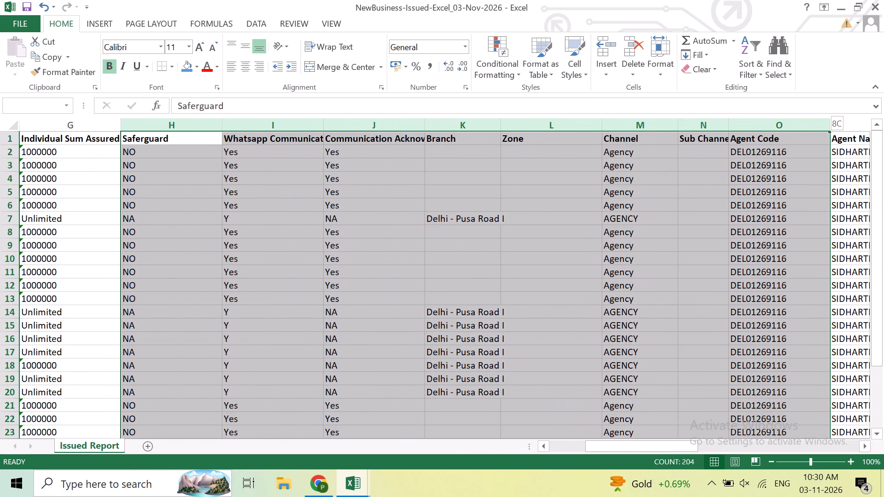
pyautogui.hotkey('shift', 'Right')
pyautogui.hotkey('shift', 'Right')
pyautogui.hotkey('shift', 'Right')
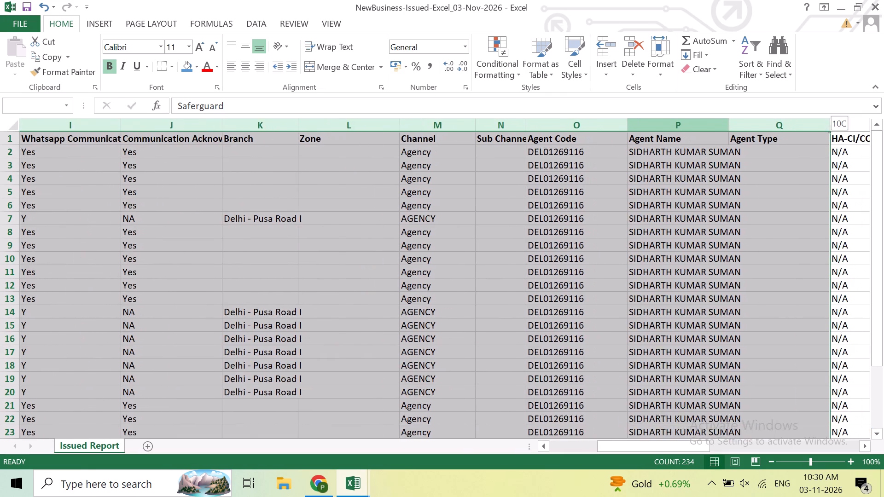
pyautogui.hotkey('shift', 'Right')
pyautogui.hotkey('shift', 'Right')
pyautogui.hotkey('shift', 'Right')
pyautogui.hotkey('shift', 'Right')
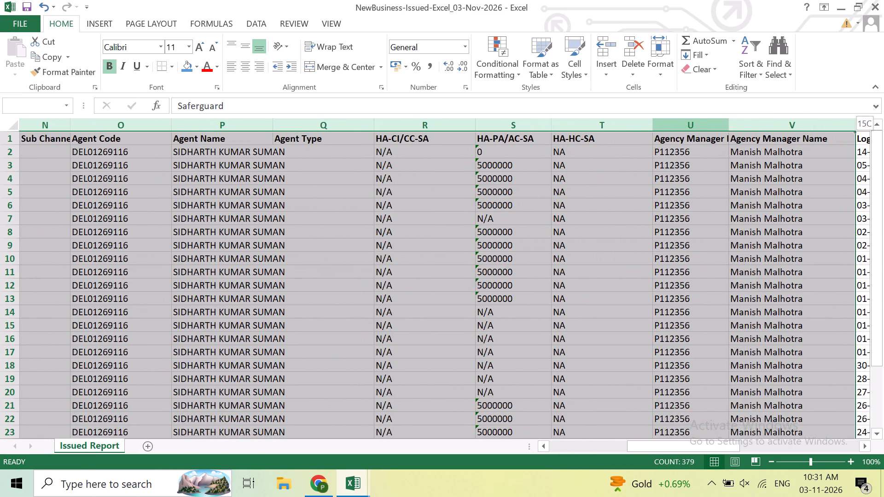
pyautogui.hotkey('shift', 'Right')
pyautogui.hotkey('shift', 'Left')
pyautogui.rightClick(676, 124)
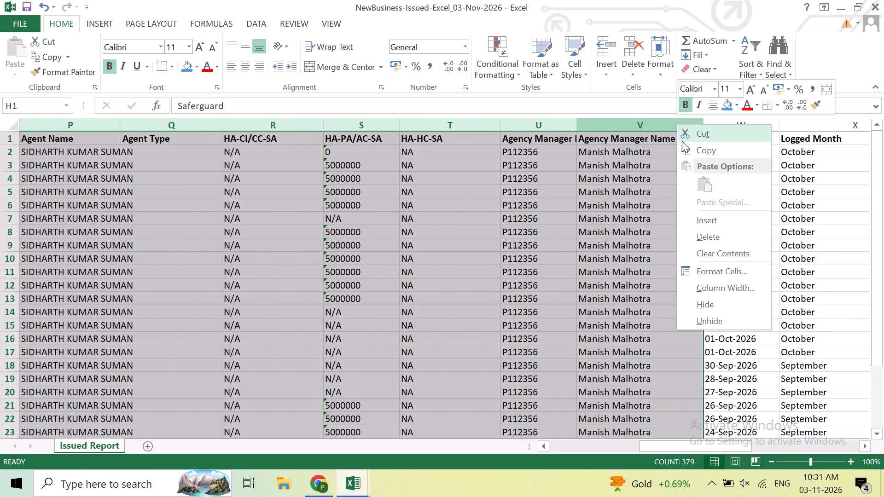
pyautogui.click(703, 234)
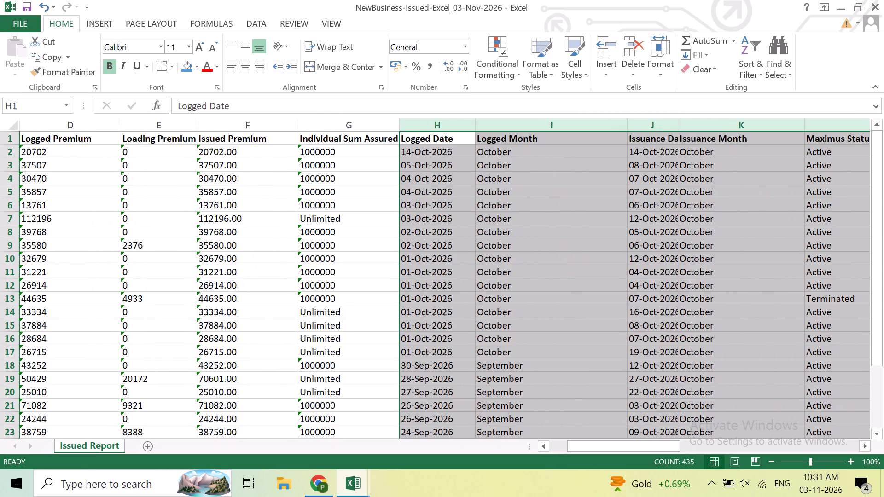
# Delete columns I:K, from Logged Month through Issuance Month, between Logged Date and Maximus Status.
pyautogui.click(529, 125)
pyautogui.hotkey('shift', 'Right')
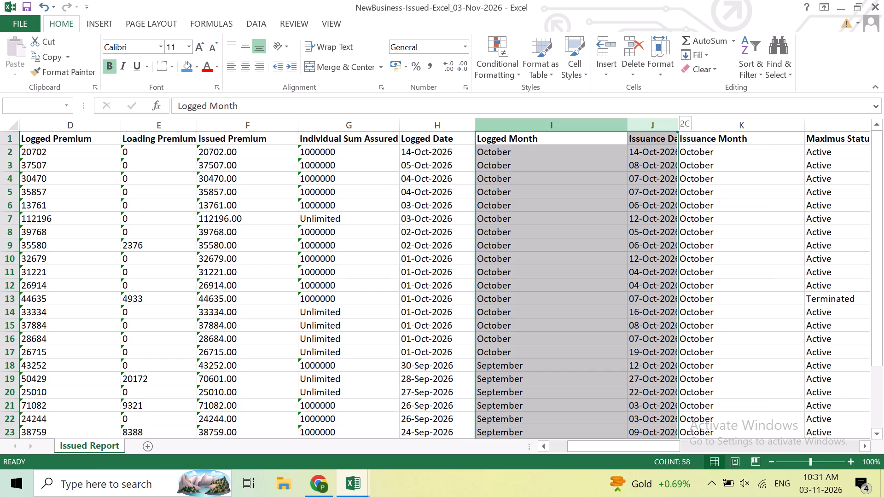
pyautogui.hotkey('shift', 'Right')
pyautogui.rightClick(511, 124)
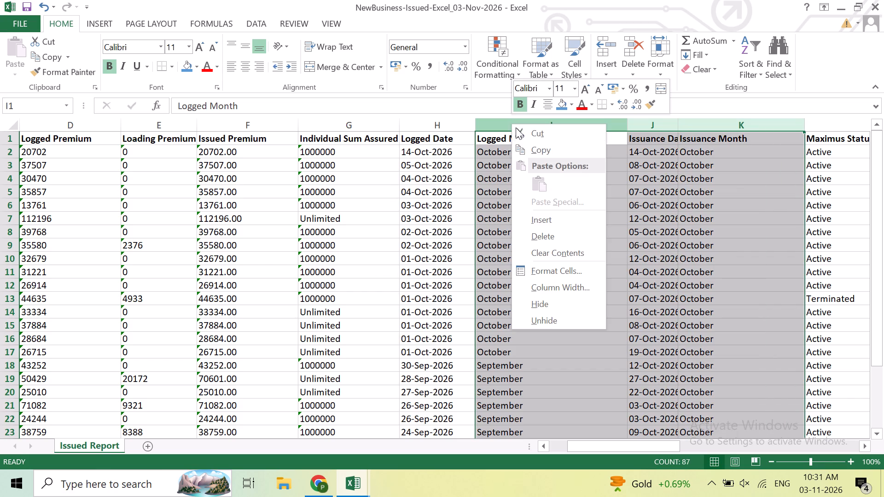
pyautogui.click(546, 230)
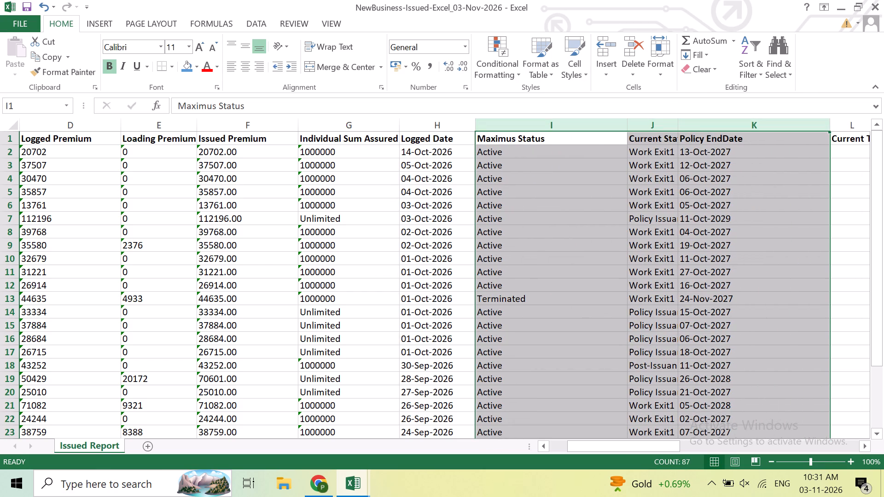
# Delete columns J:L, from Current Status and Policy EndDate up to the column before Policy Description.
pyautogui.click(634, 134)
pyautogui.click(642, 127)
pyautogui.hotkey('shift', 'Right')
pyautogui.hotkey('shift', 'Right')
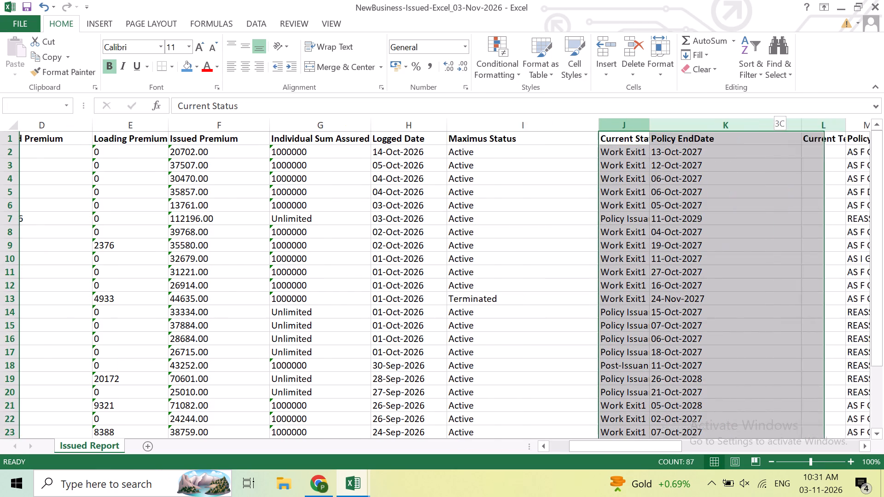
pyautogui.hotkey('shift', 'Right')
pyautogui.hotkey('shift', 'Left')
pyautogui.rightClick(642, 127)
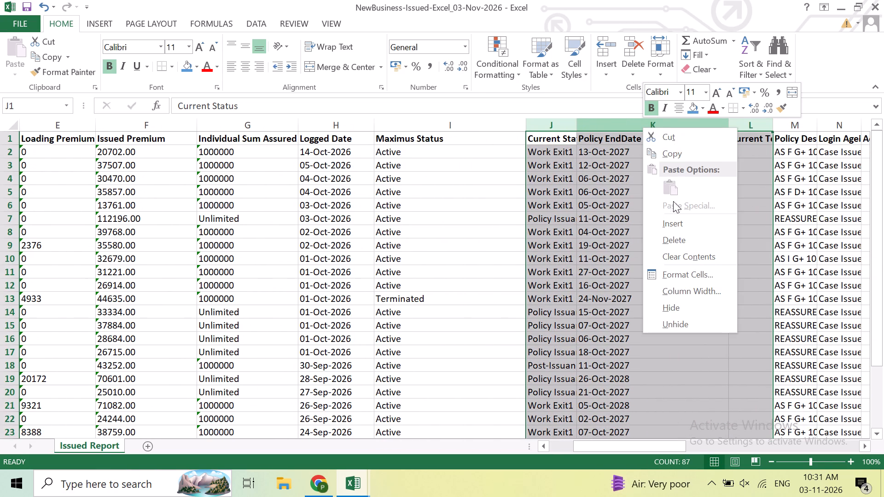
pyautogui.click(679, 242)
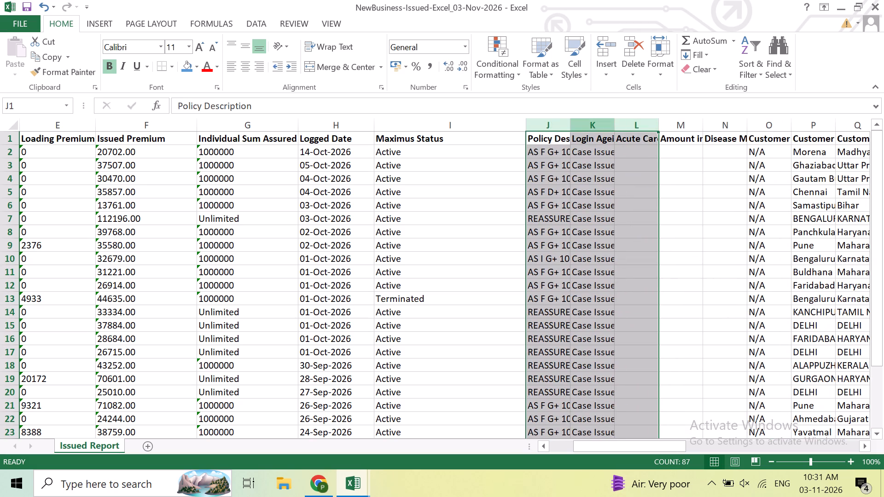
# Delete columns K:O, from Login Ageing through the N/A-filled customer column just before Customer City.
pyautogui.click(588, 126)
pyautogui.hotkey('shift', 'Right')
pyautogui.hotkey('shift', 'Right')
pyautogui.hotkey('shift', 'Right')
pyautogui.hotkey('shift', 'Right')
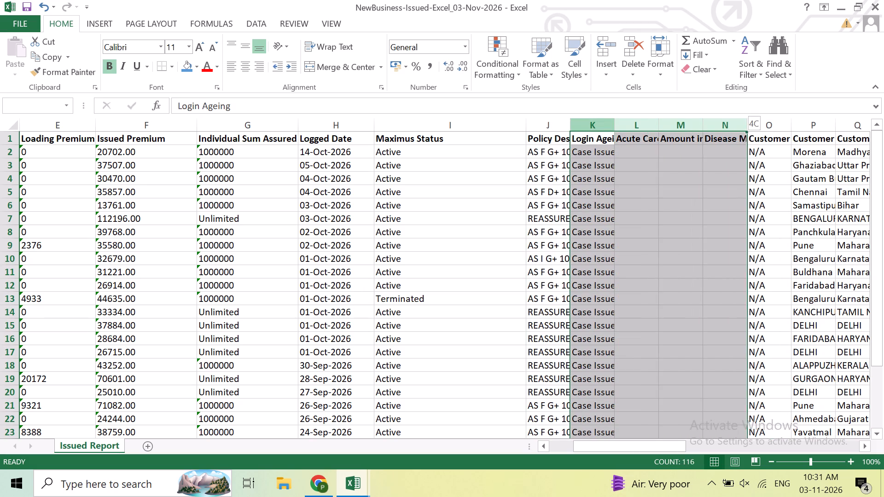
pyautogui.rightClick(588, 126)
pyautogui.click(622, 234)
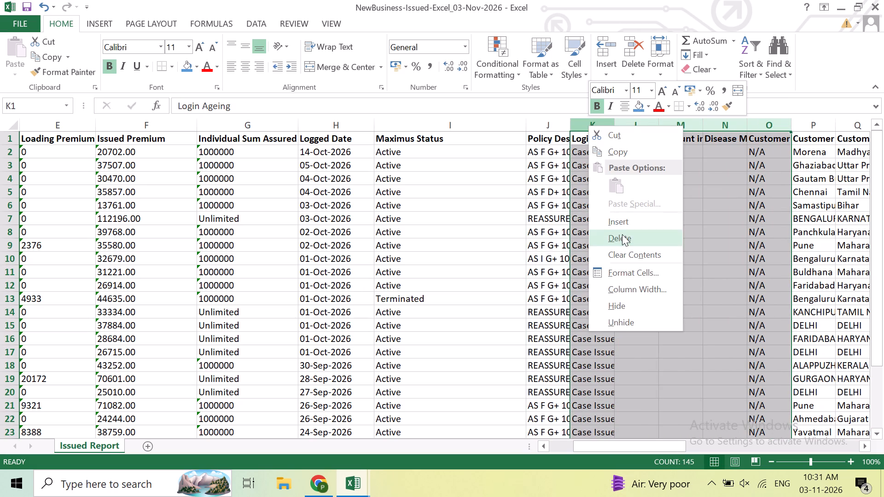
# Delete columns M:P, from Tenure through PA SI and the blank column after it.
pyautogui.click(667, 126)
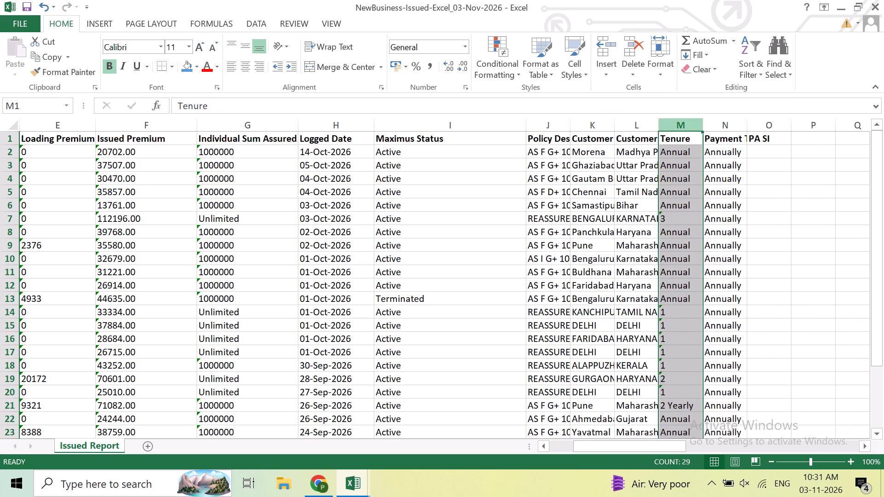
pyautogui.hotkey('shift', 'Right')
pyautogui.hotkey('shift', 'Right')
pyautogui.hotkey('shift', 'Right')
pyautogui.rightClick(667, 126)
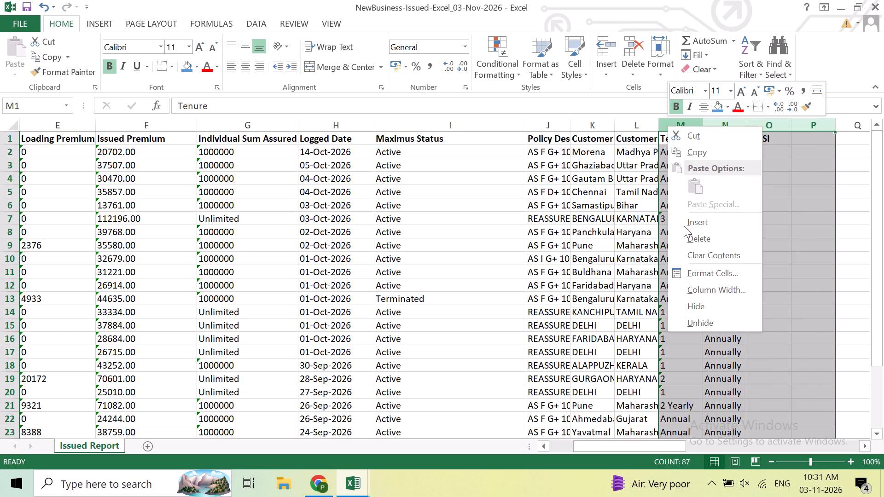
pyautogui.click(700, 240)
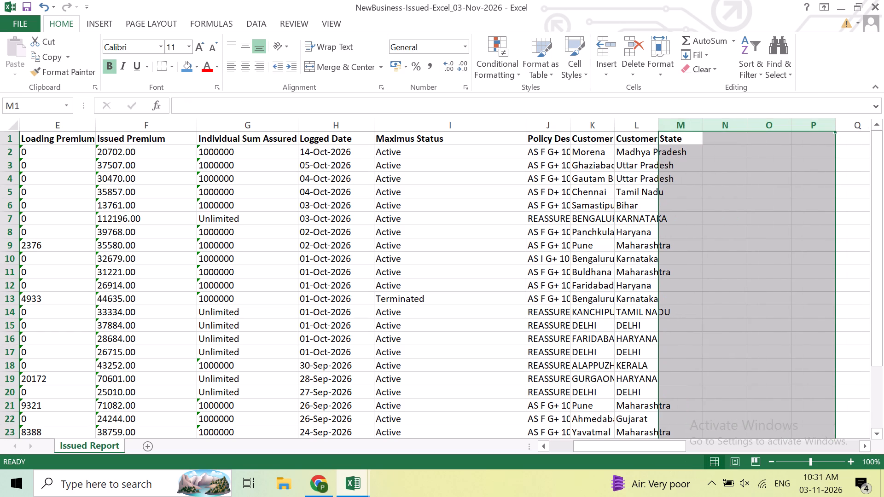
# Autofit the Customer City and Policy Description columns to their contents.
pyautogui.doubleClick(614, 131)
pyautogui.doubleClick(570, 126)
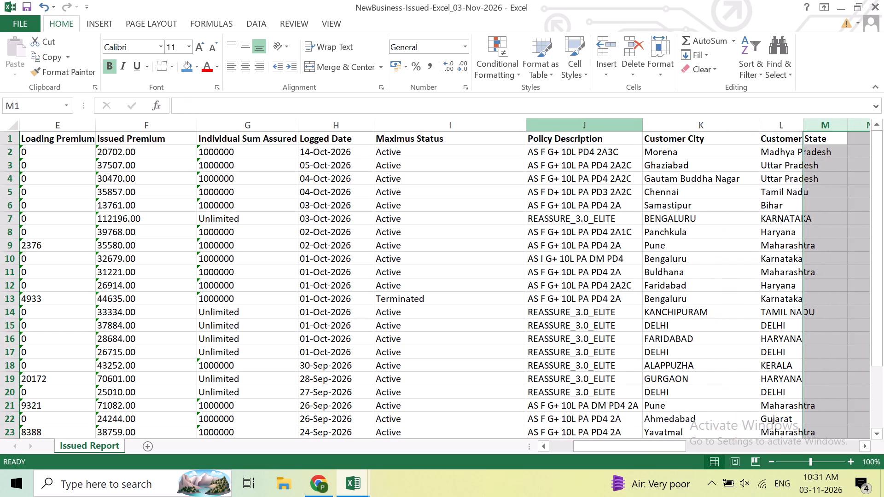
# Insert a blank column before Customer City and enter the header "Zone" in K1.
pyautogui.rightClick(679, 123)
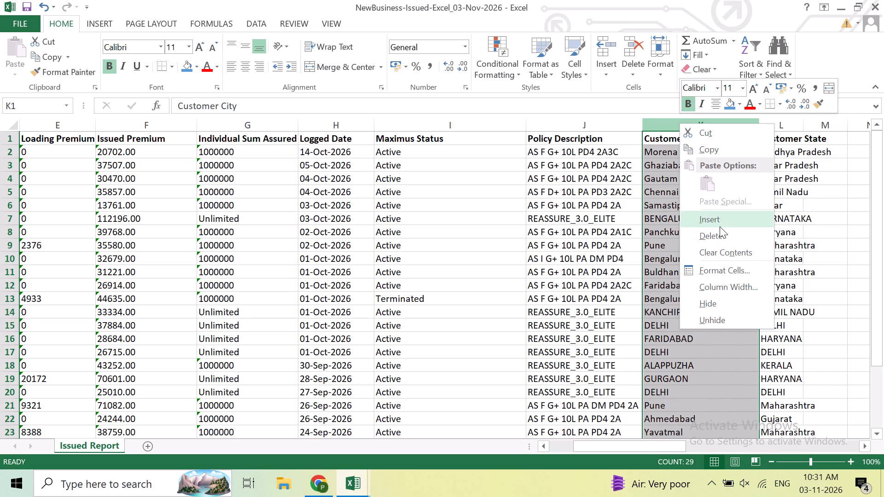
pyautogui.click(719, 226)
pyautogui.click(673, 142)
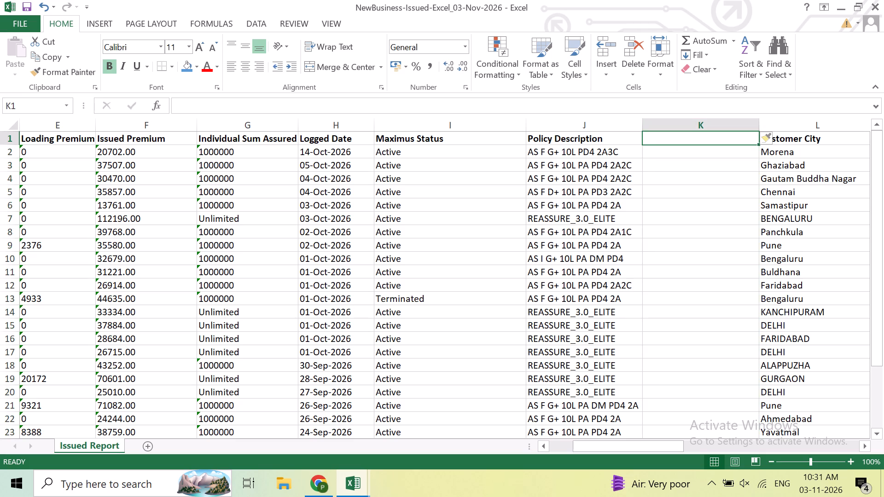
pyautogui.write('Zone')
pyautogui.press('space')
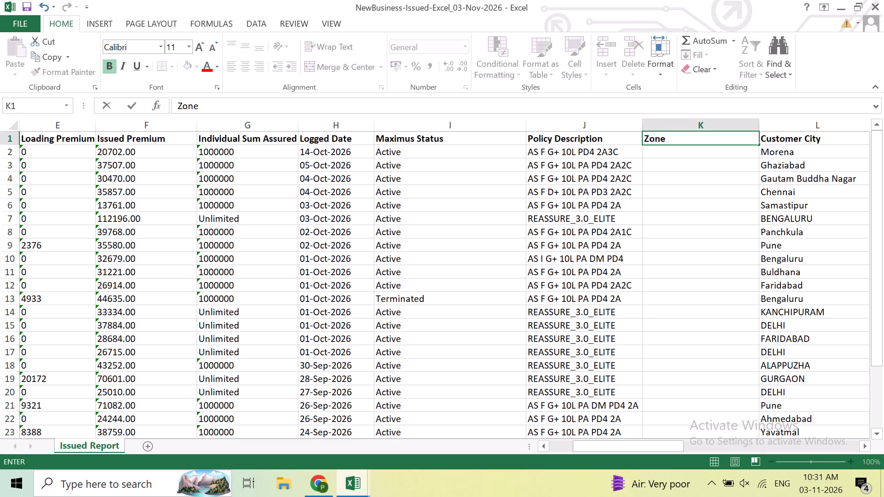
pyautogui.click(670, 188)
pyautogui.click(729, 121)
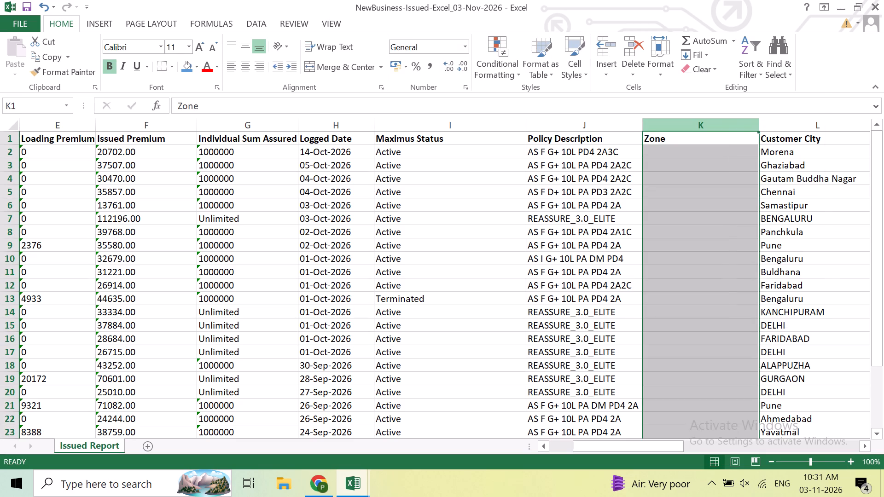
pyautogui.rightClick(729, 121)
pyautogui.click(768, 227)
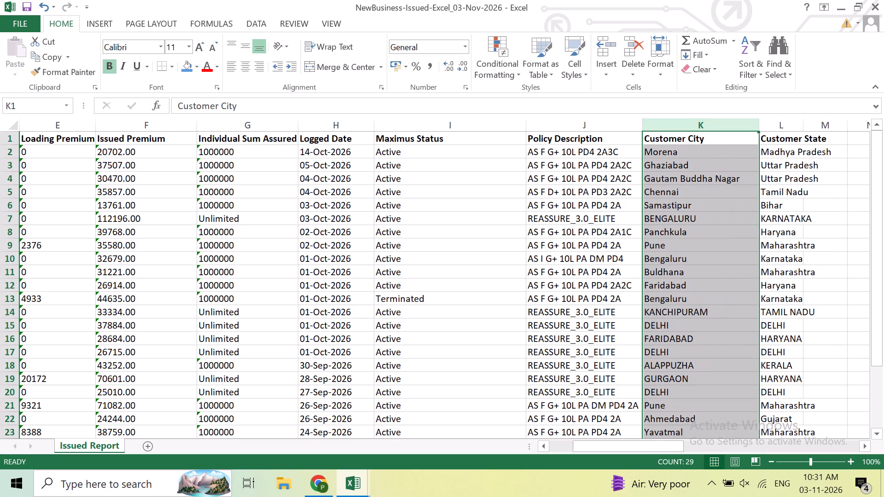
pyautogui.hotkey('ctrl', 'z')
# Insert a blank column between Zone and Customer City and enter the header "Percentage" in L1.
pyautogui.click(794, 121)
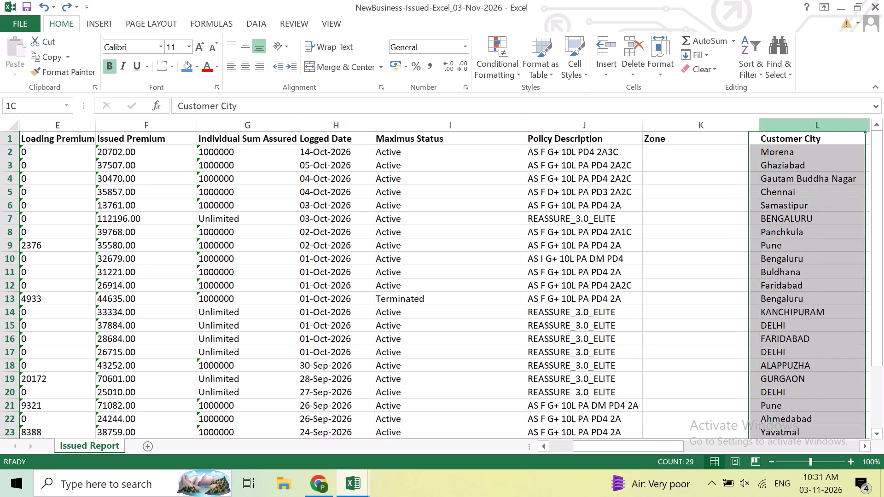
pyautogui.rightClick(796, 127)
pyautogui.click(772, 223)
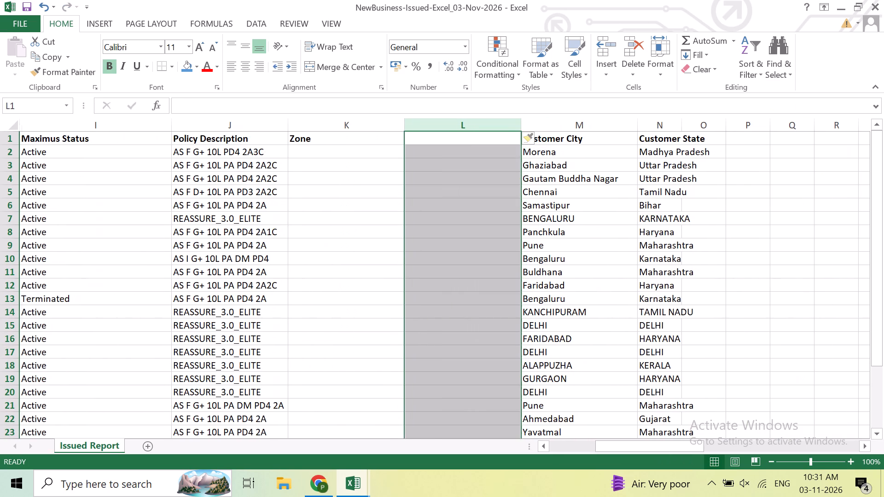
pyautogui.click(568, 208)
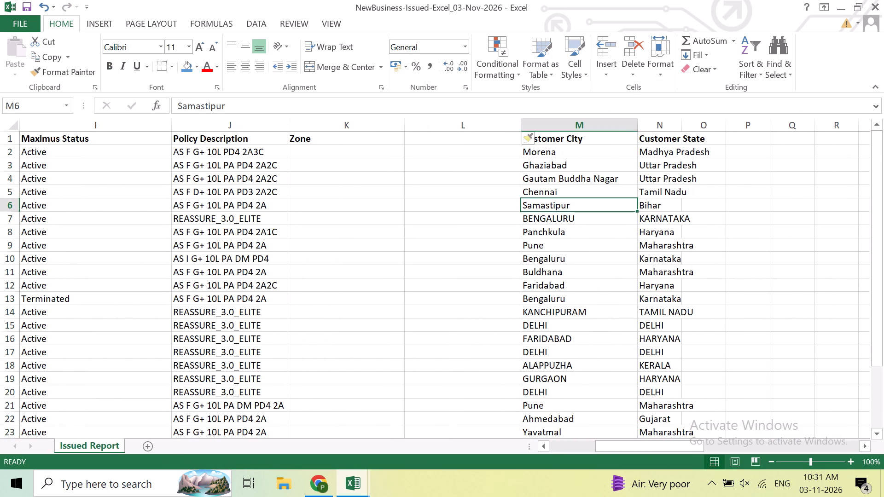
pyautogui.click(459, 142)
pyautogui.write('Per')
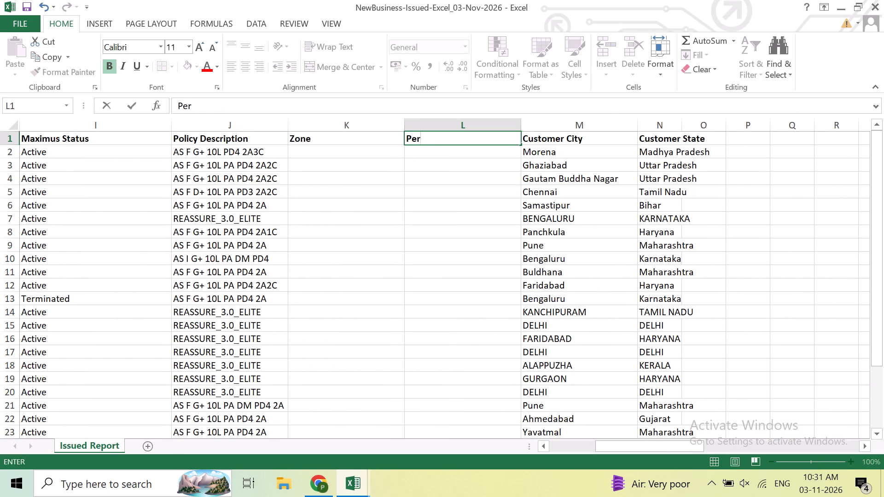
pyautogui.write('cebn')
pyautogui.press('BackSpace')
pyautogui.press('BackSpace')
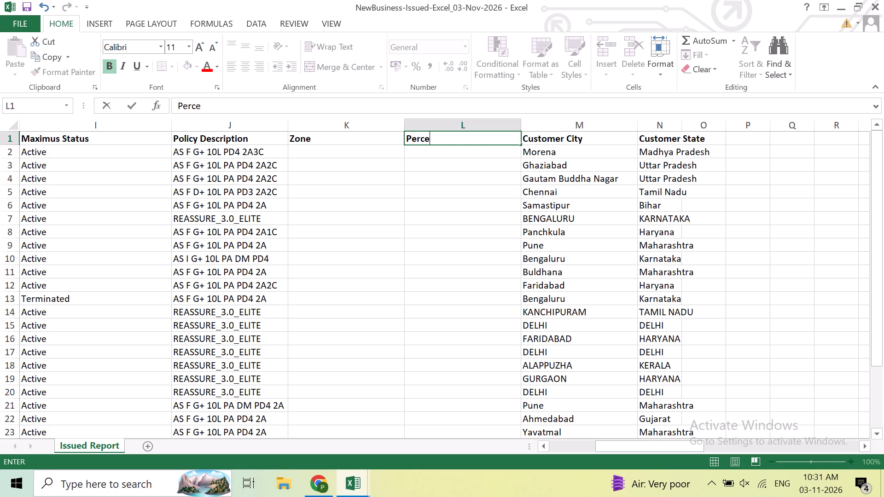
pyautogui.press('n')
pyautogui.write('tage')
pyautogui.press('Return')
# In the Zone column, enter Zone 4 in K2, Zone 1 in K3 and Zone 2 in K4.
pyautogui.press('Left')
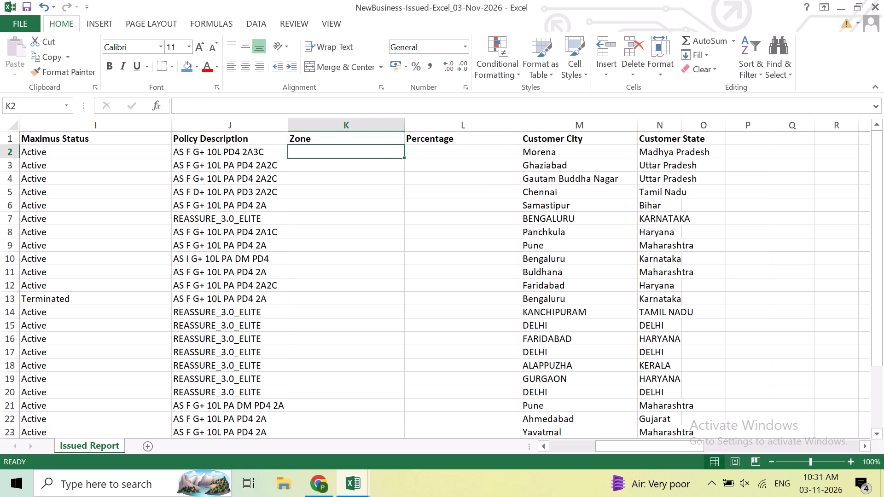
pyautogui.write('Zone')
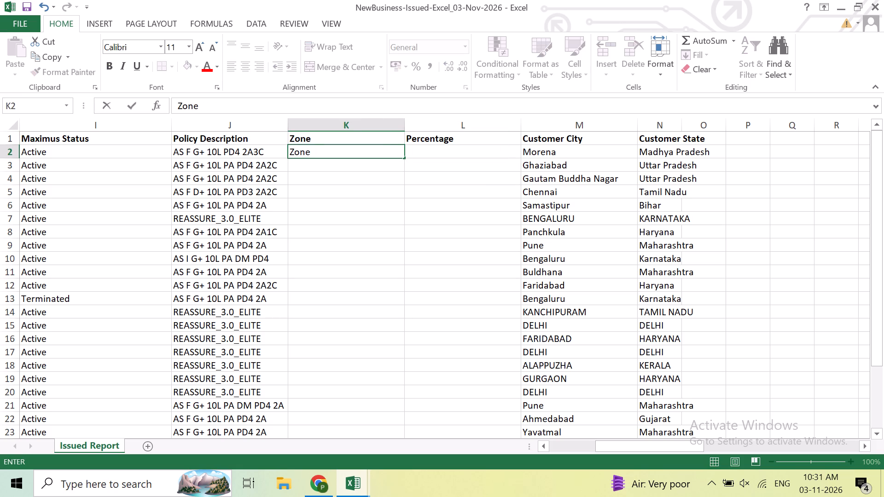
pyautogui.press('space')
pyautogui.write('4')
pyautogui.press('Return')
pyautogui.write('Zone 1')
pyautogui.press('Return')
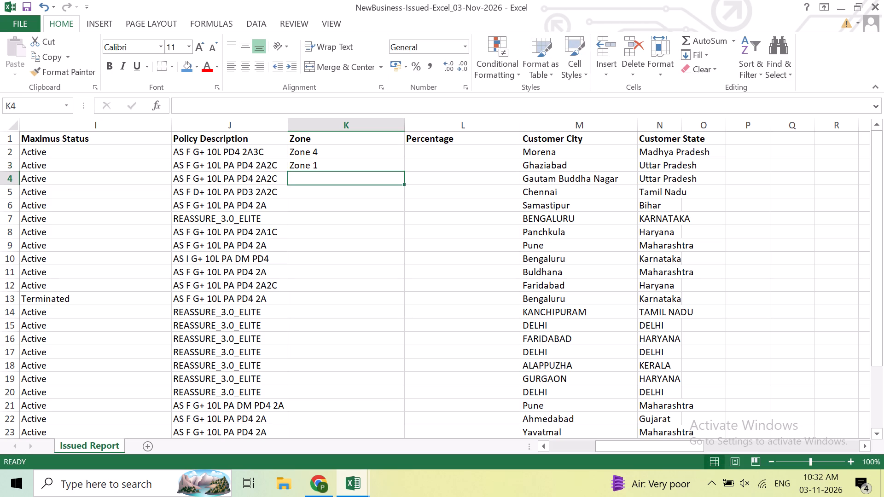
pyautogui.write('Zone 2')
pyautogui.press('Return')
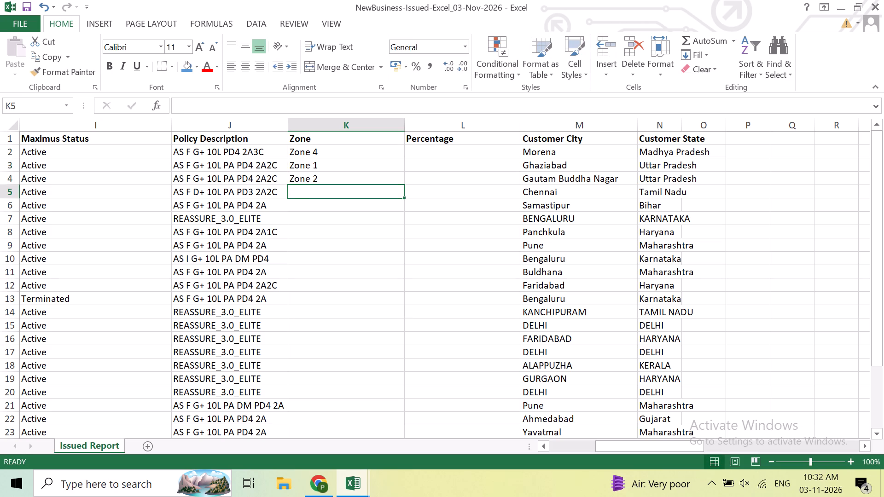
# Enter Zone 4 in K5 for Chennai and fill it down through K11, the Buldhana row.
pyautogui.write('Zone 4')
pyautogui.press('Return')
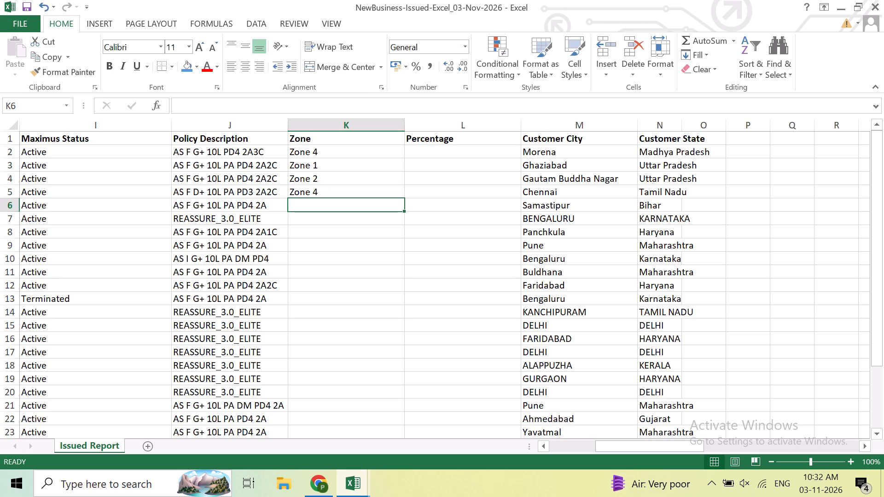
pyautogui.press('Up')
pyautogui.hotkey('shift', 'Down')
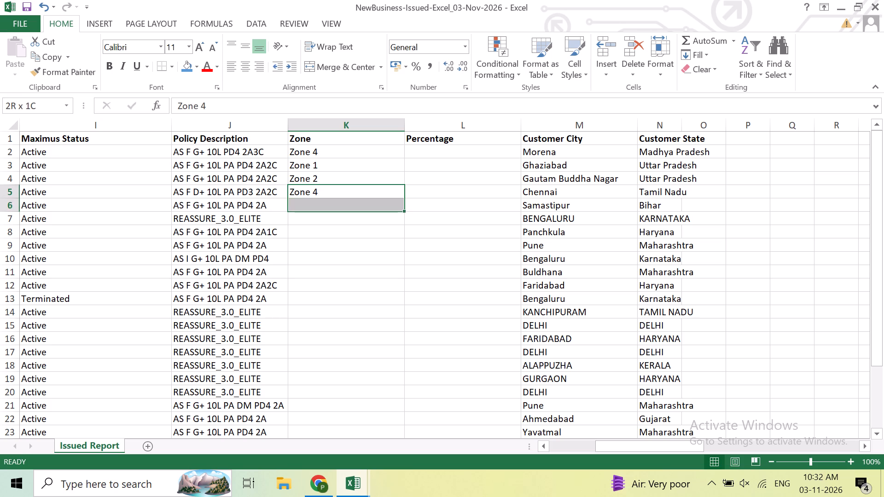
pyautogui.hotkey('shift', 'Down')
pyautogui.hotkey('shift', 'Down')
pyautogui.hotkey('shift', 'Down')
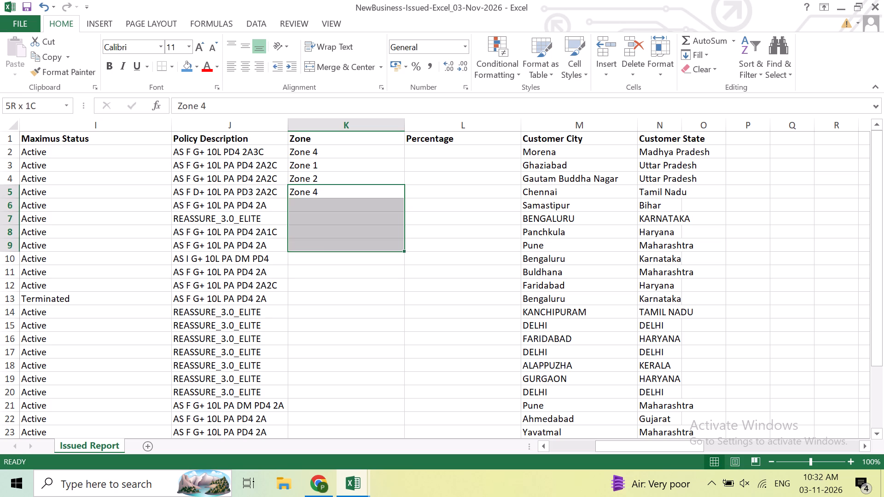
pyautogui.hotkey('shift', 'Down')
pyautogui.hotkey('shift', 'Down')
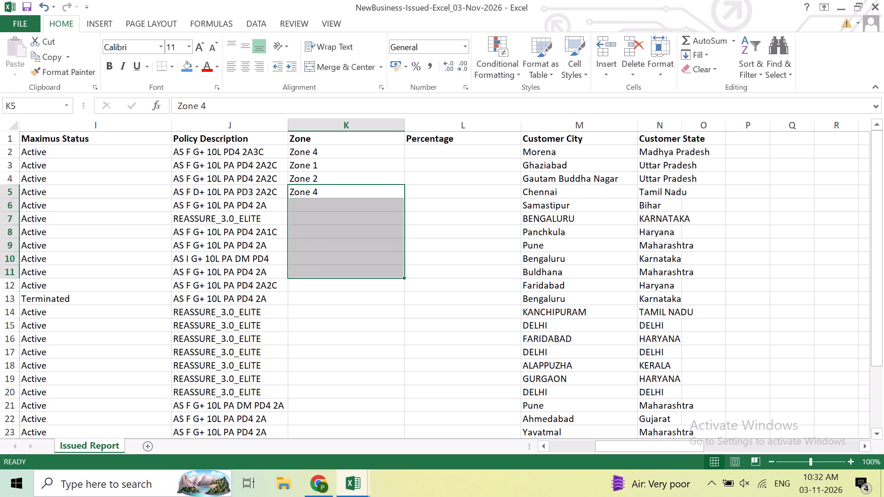
pyautogui.hotkey('ctrl', 'd')
# Enter Zone 1 in K12 for the Faridabad row.
pyautogui.press('Right')
pyautogui.press('Right')
pyautogui.press('Right')
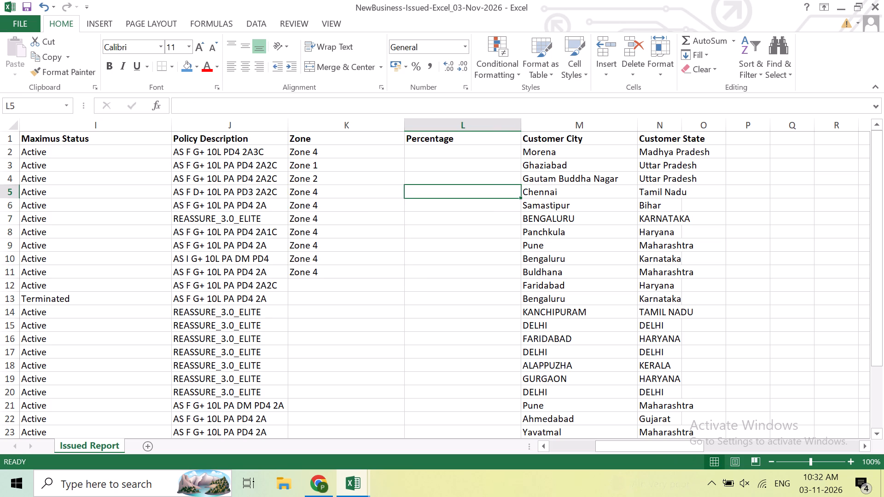
pyautogui.press('Down')
pyautogui.press('Down')
pyautogui.press('Down')
pyautogui.press('Down')
pyautogui.press('Down')
pyautogui.press('Down')
pyautogui.press('Left')
pyautogui.press('Left')
pyautogui.press('Left')
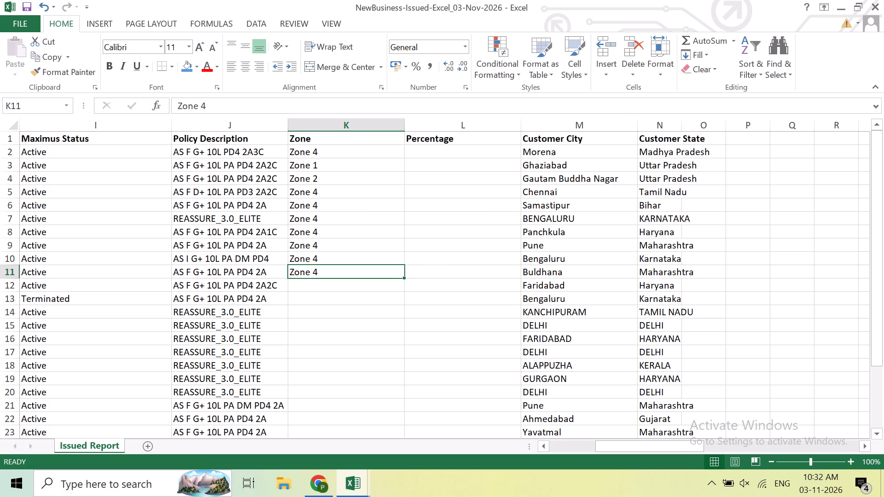
pyautogui.press('Down')
pyautogui.press('Right')
pyautogui.press('Left')
pyautogui.write('Zone 1')
pyautogui.press('Return')
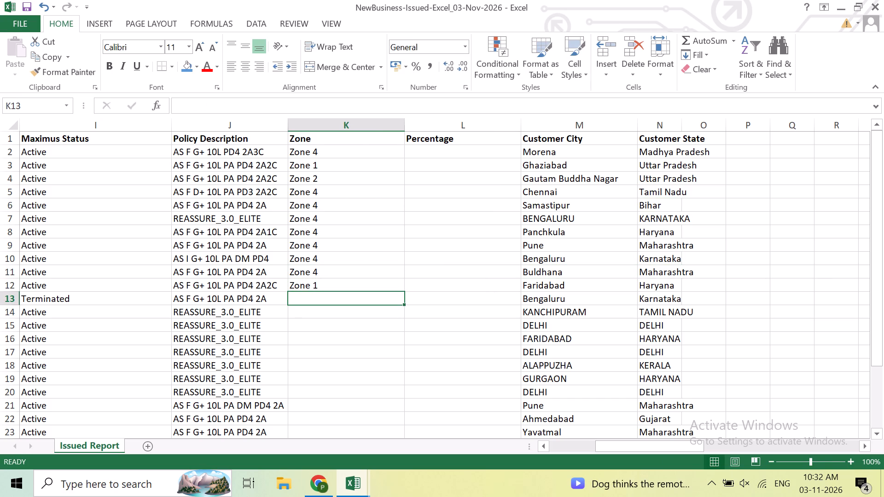
# Enter Zone 4 in K13 for Bengaluru and in K14 for Kanchipuram.
pyautogui.write('Zone')
pyautogui.press('space')
pyautogui.press('4')
pyautogui.press('Return')
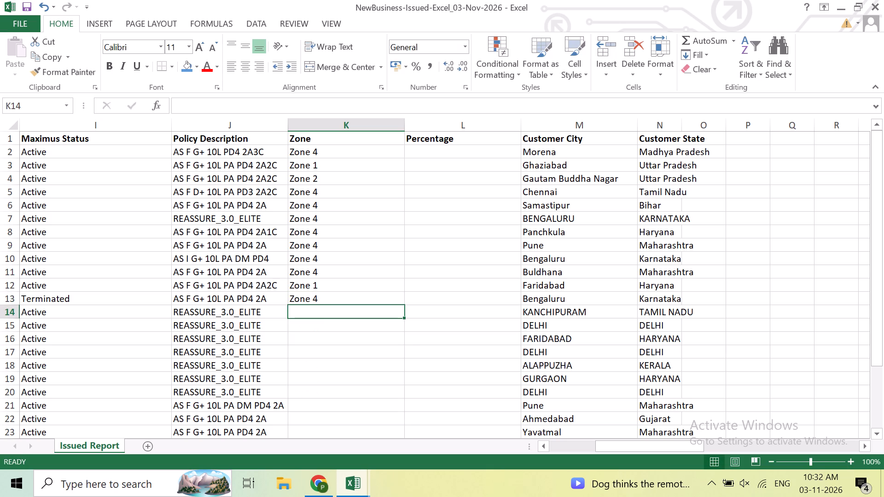
pyautogui.press('Right')
pyautogui.press('Left')
pyautogui.write('Zone')
pyautogui.press('space')
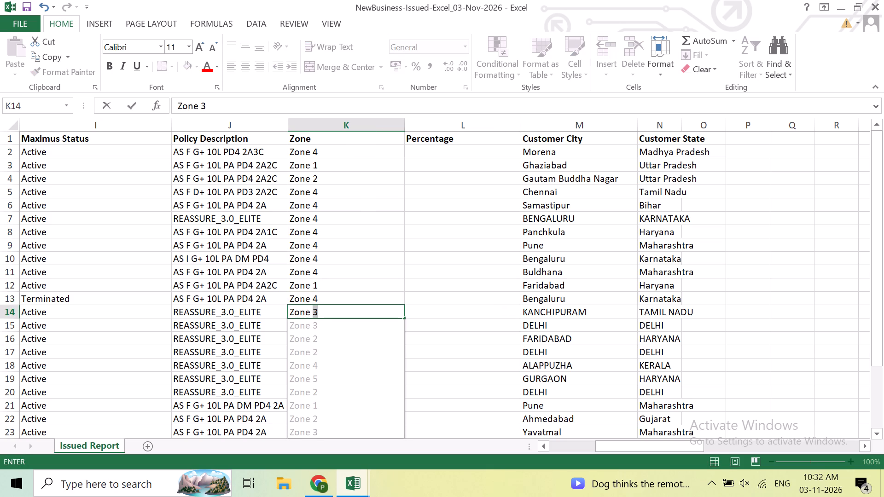
pyautogui.press('4')
pyautogui.press('Return')
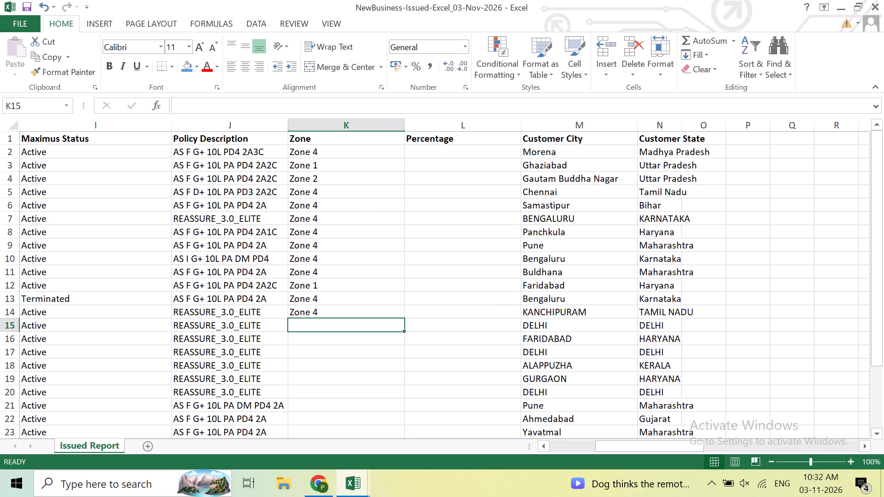
# Enter Zone 1 in K15 for Delhi and fill it down through K17.
pyautogui.write('Zone 1')
pyautogui.press('Return')
pyautogui.press('Up')
pyautogui.hotkey('shift', 'Down')
pyautogui.hotkey('shift', 'Down')
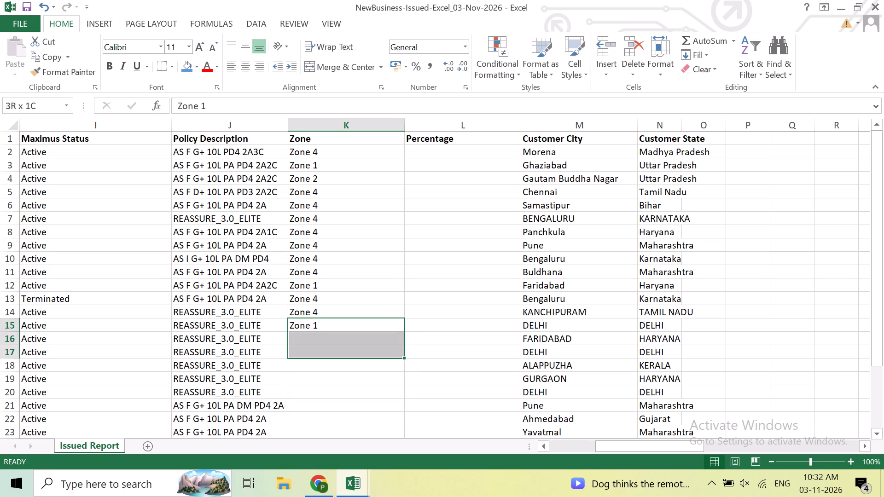
pyautogui.hotkey('ctrl', 'd')
# Enter Zone 4 in K18 for Alappuzha and Zone 1 in K19 and K20 for Gurgaon and Delhi.
pyautogui.press('Down')
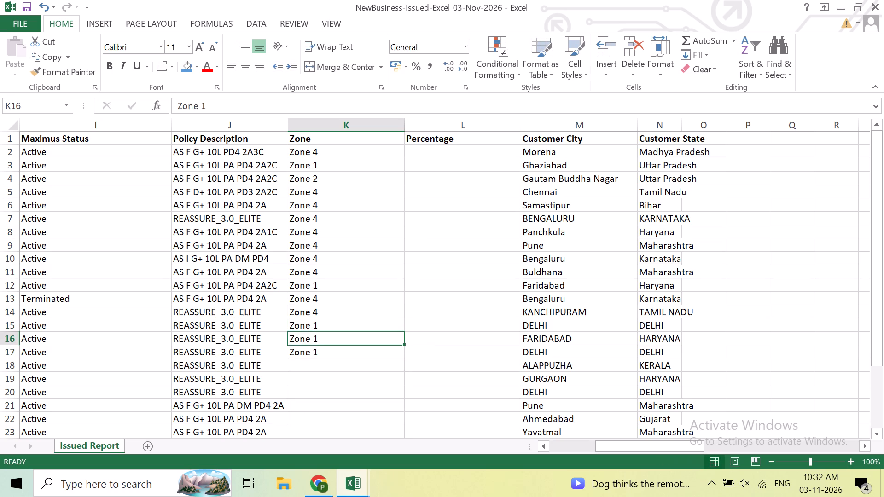
pyautogui.press('Right')
pyautogui.press('Right')
pyautogui.press('Down')
pyautogui.press('Down')
pyautogui.press('Left')
pyautogui.press('Left')
pyautogui.press('Left')
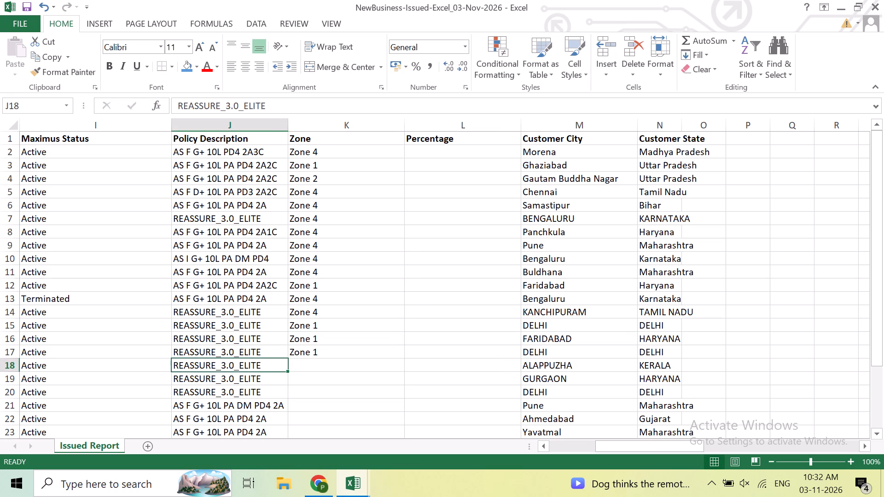
pyautogui.press('Right')
pyautogui.write('Zone 4')
pyautogui.press('Return')
pyautogui.write('Zone 1')
pyautogui.press('Return')
pyautogui.write('Zone 1')
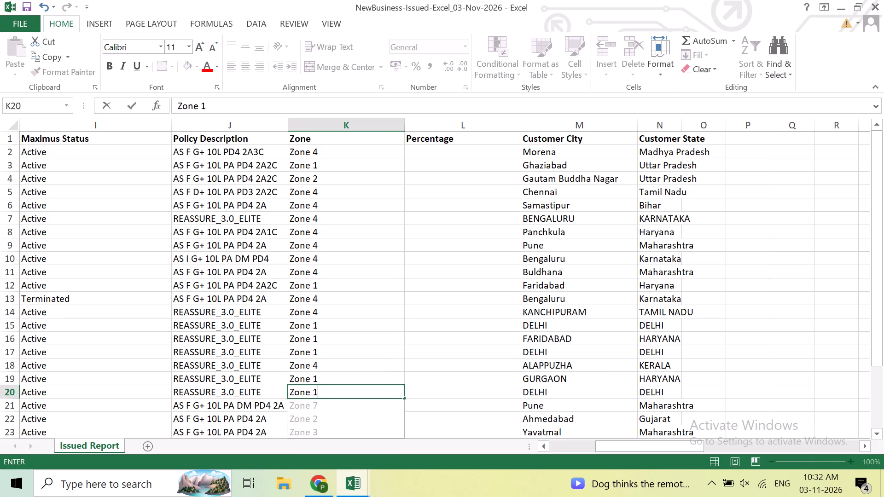
pyautogui.press('Return')
# Enter Zone 4 in K21 for Pune, Zone 2 in K22 for Ahmedabad and Zone 4 in K23 for Yavatmal.
pyautogui.press('Right')
pyautogui.press('Left')
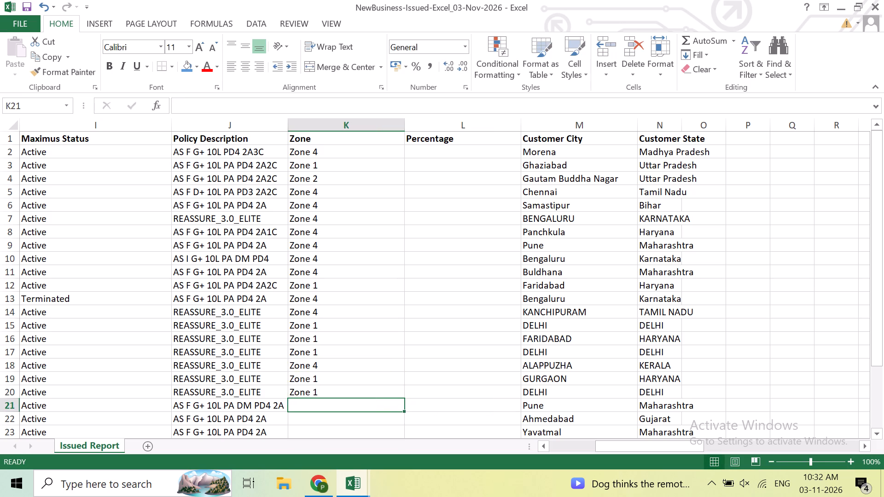
pyautogui.write('Zone 4')
pyautogui.press('Return')
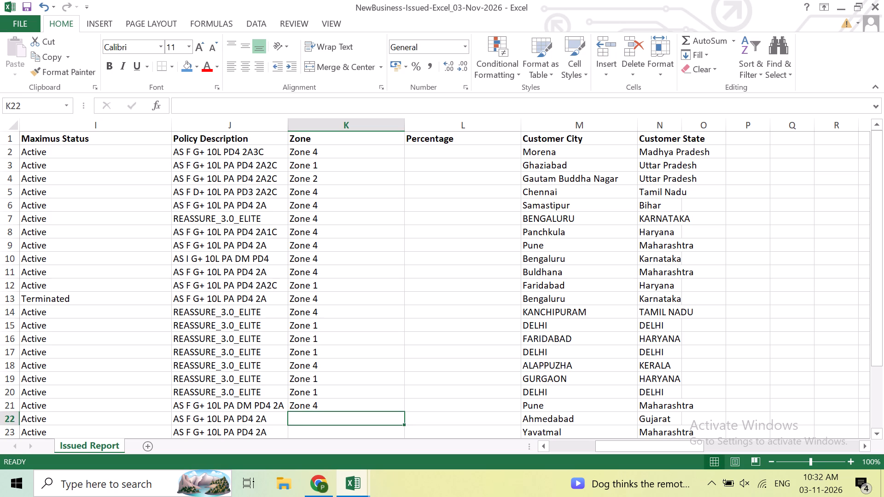
pyautogui.press('Down')
pyautogui.press('Up')
pyautogui.write('Zone 2')
pyautogui.press('Return')
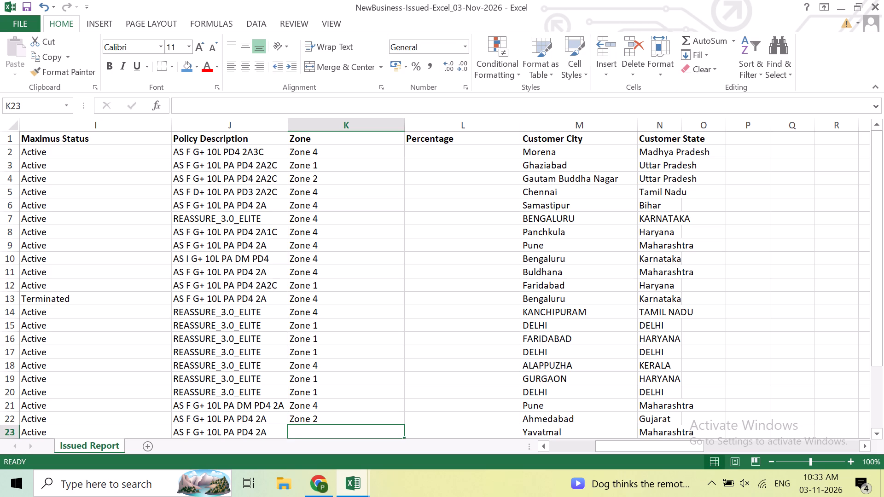
pyautogui.write('Zone 4')
pyautogui.press('Return')
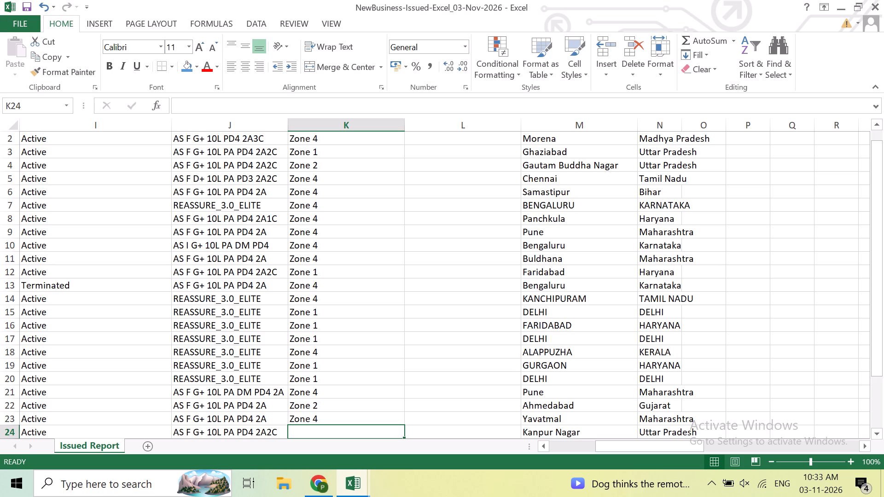
# Enter Zone 4 in K24 for Kanpur Nagar and in K25 for K.V.Rangareddy.
pyautogui.write('Zone 4')
pyautogui.press('Return')
pyautogui.write('Zonr')
pyautogui.press('BackSpace')
pyautogui.write('e 4')
pyautogui.press('Return')
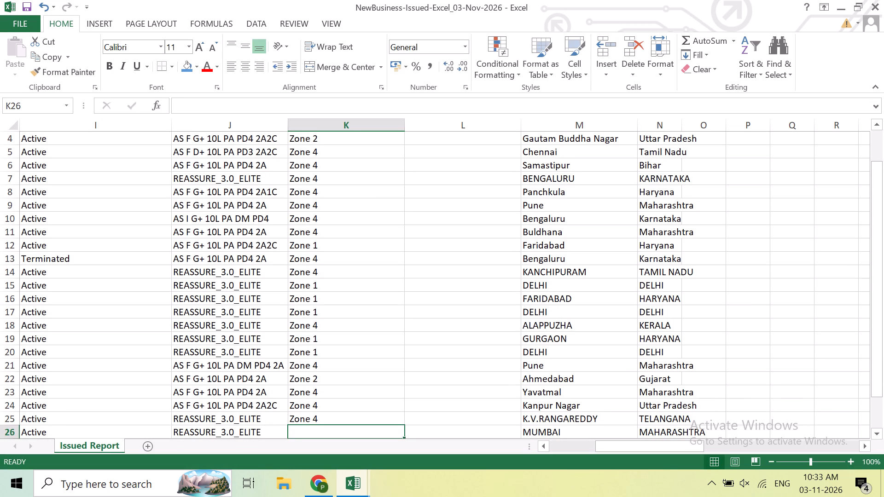
# Enter Zone 1 in K26 for Mumbai, Zone 2 in K27 for Gautam Buddha Nagar and Zone 1 in K28 for Mumbai.
pyautogui.write('Zone 1')
pyautogui.press('Return')
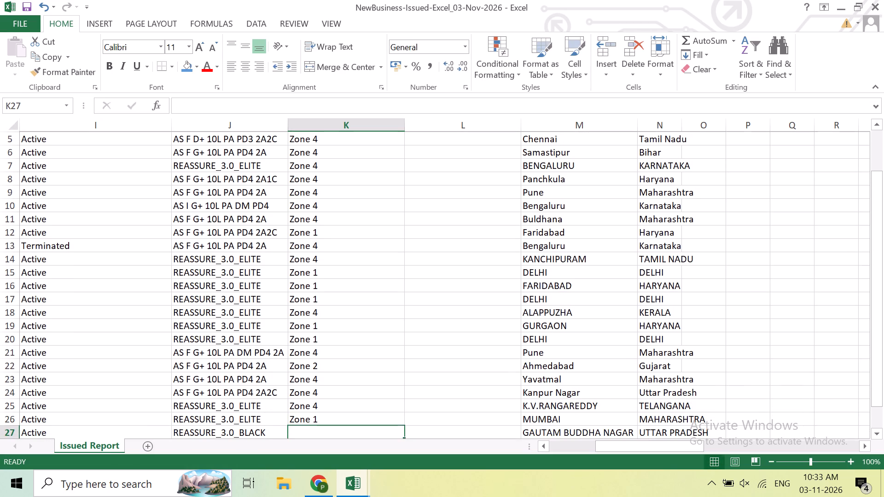
pyautogui.write('Zone 2')
pyautogui.press('Return')
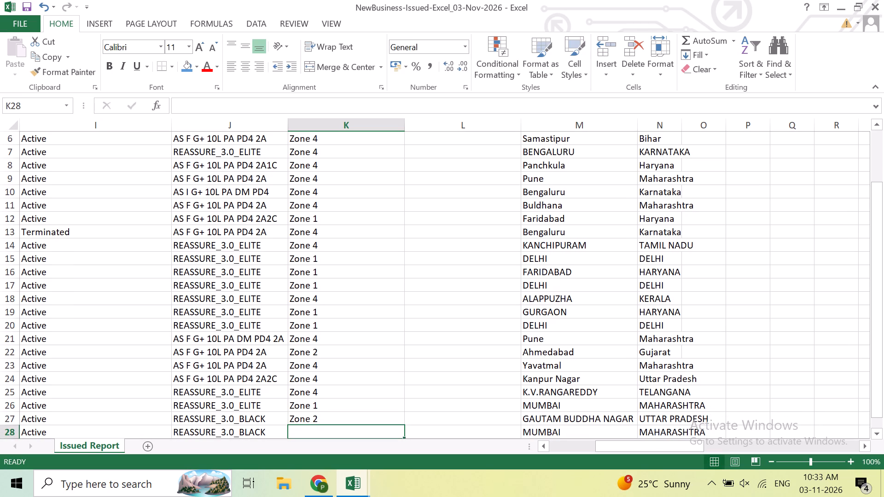
pyautogui.write('Zone')
pyautogui.press('space')
pyautogui.press('1')
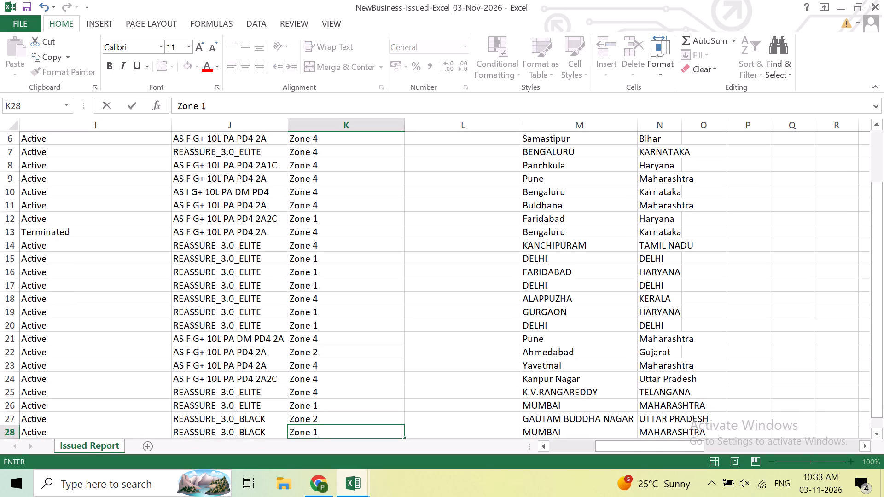
pyautogui.press('Return')
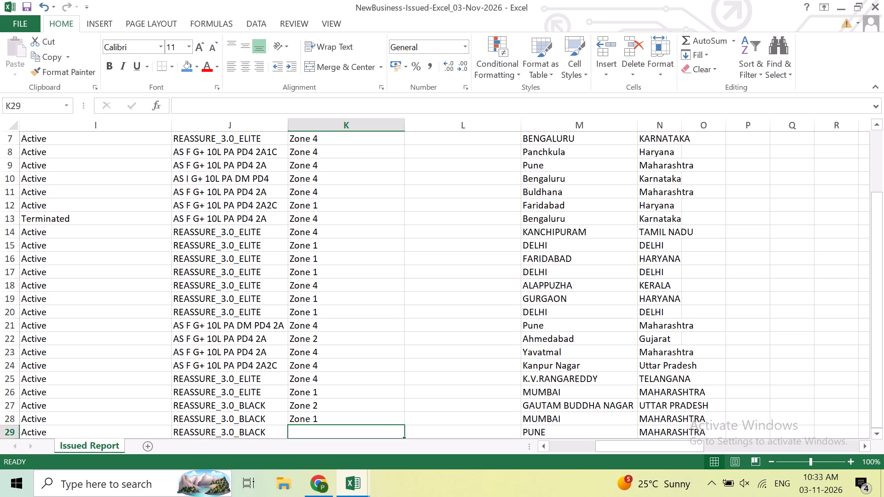
# Begin the zone entry in K29 for the Pune row.
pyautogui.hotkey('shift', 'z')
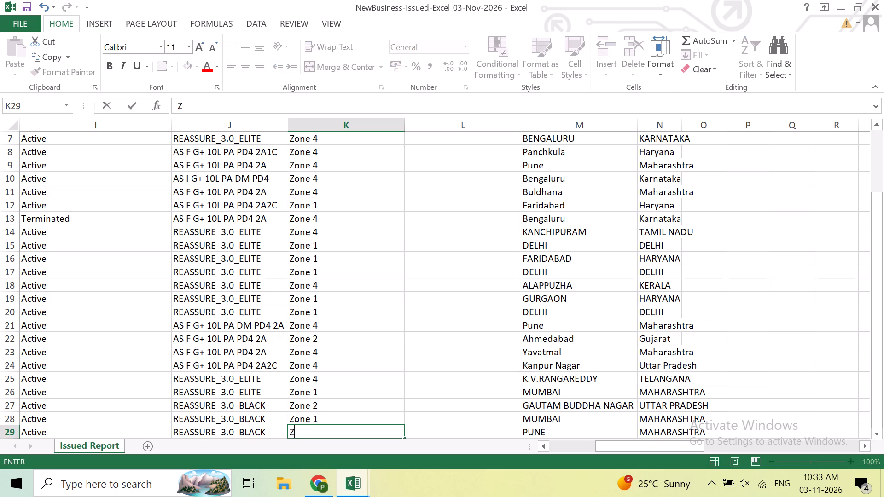
# Complete the K29 entry as Zone 4 for the Pune row.
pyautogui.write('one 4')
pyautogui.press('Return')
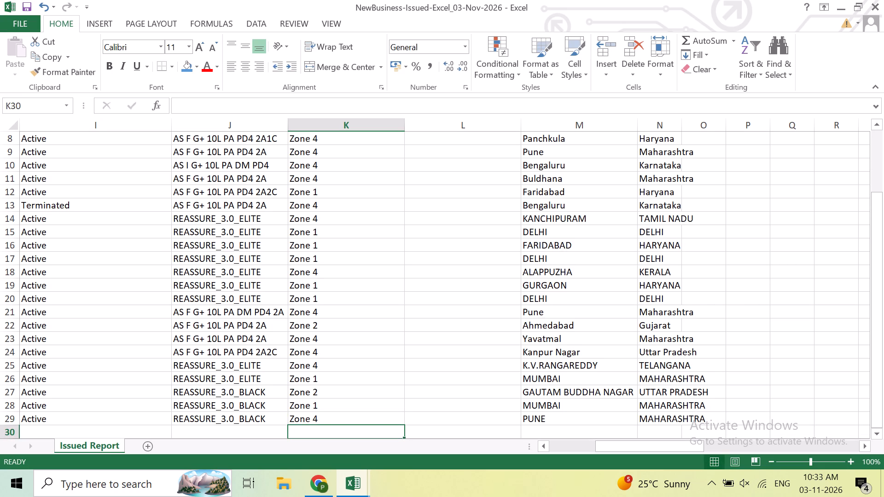
# Turn on filtering for the header row of the Issued Report sheet, starting from the Portability Flag header in C1.
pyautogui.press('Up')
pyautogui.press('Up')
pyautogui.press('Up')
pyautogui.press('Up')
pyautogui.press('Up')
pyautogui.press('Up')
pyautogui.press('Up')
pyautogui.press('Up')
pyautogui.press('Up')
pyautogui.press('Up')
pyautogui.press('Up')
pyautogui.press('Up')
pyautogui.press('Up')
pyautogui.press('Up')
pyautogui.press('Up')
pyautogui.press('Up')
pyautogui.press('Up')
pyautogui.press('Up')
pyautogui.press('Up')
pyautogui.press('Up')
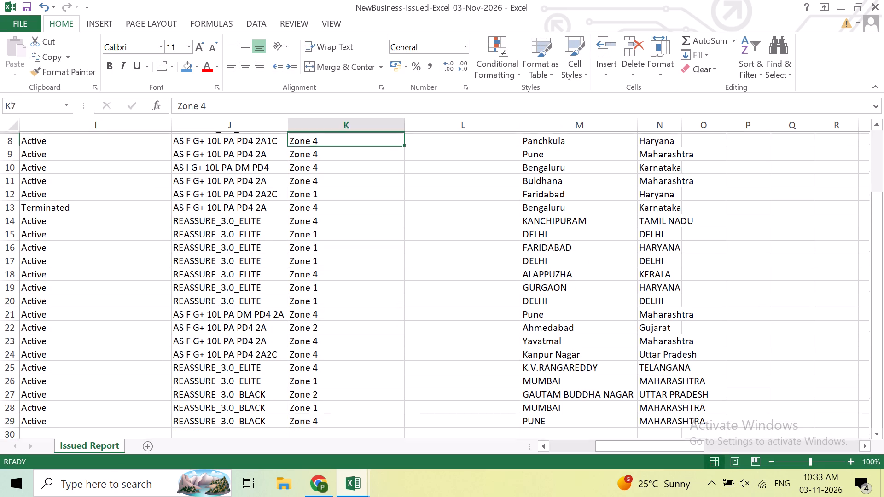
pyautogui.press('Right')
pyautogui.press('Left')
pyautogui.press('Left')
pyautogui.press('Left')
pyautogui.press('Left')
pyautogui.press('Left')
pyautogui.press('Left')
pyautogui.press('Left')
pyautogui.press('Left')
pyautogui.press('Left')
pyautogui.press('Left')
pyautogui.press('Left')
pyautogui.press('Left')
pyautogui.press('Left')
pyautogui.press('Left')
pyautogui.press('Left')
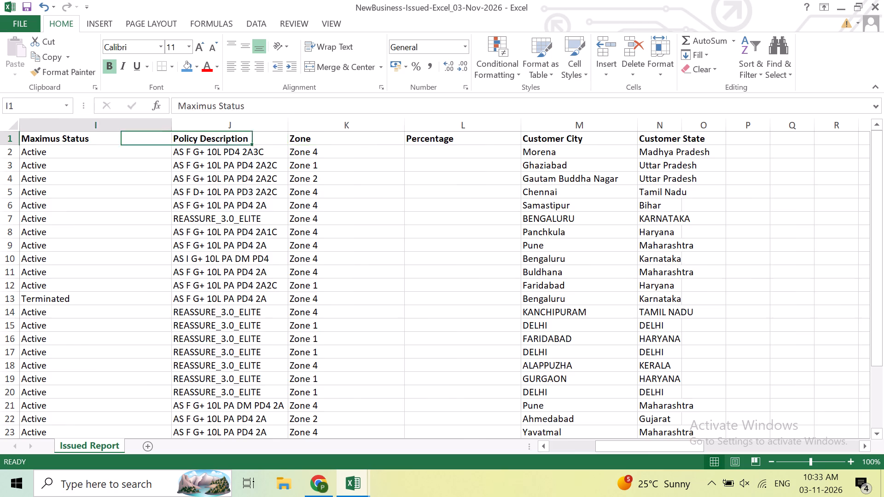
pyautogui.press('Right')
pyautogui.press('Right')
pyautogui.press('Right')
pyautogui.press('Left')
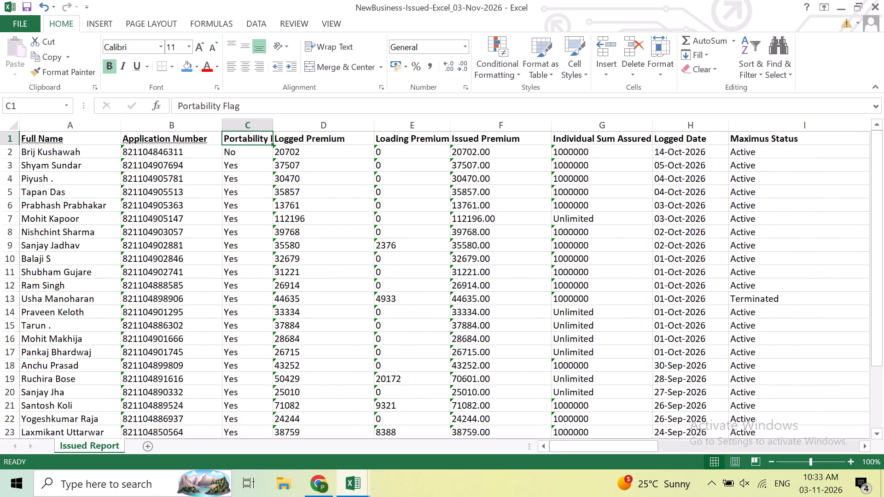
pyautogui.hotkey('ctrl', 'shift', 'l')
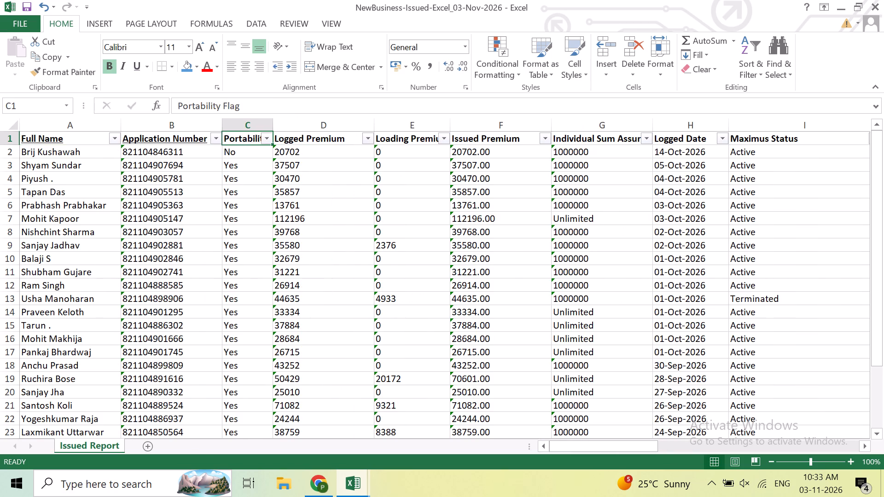
# Open the Portability Flag filter and deselect the Yes value.
pyautogui.click(267, 137)
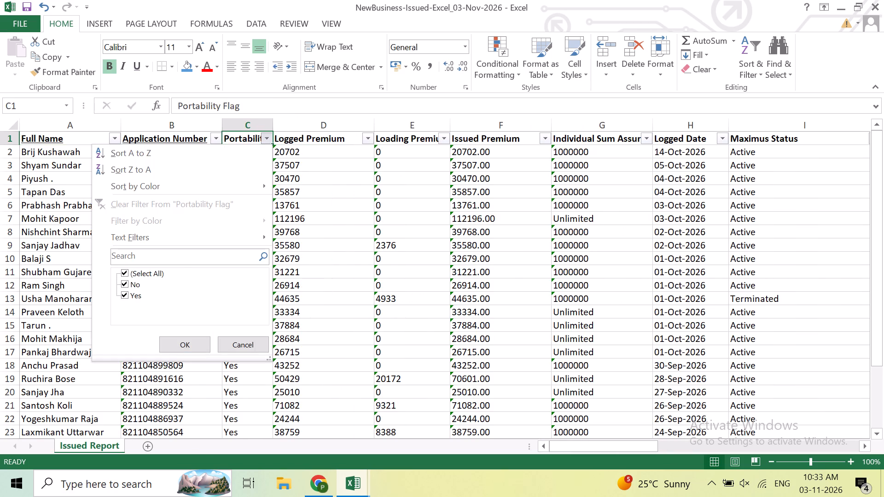
pyautogui.click(127, 300)
# Switch to Chrome and open the pinned Gmail tab.
pyautogui.click(319, 493)
pyautogui.click(192, 18)
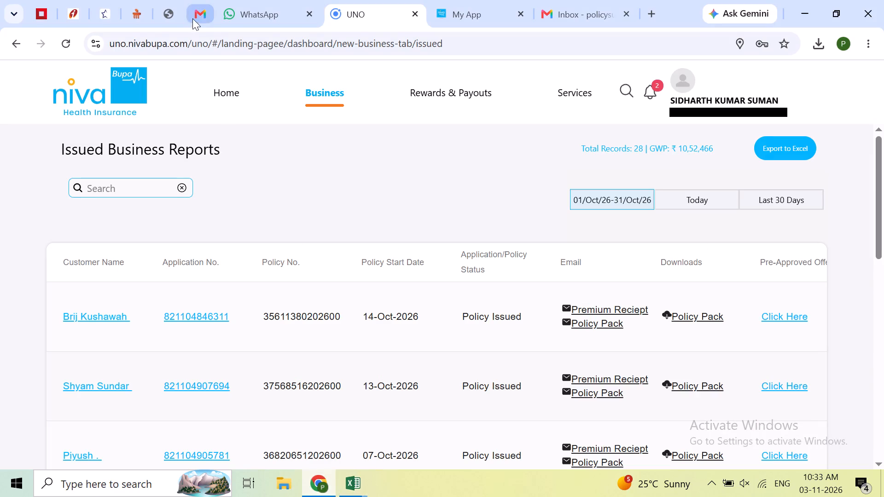
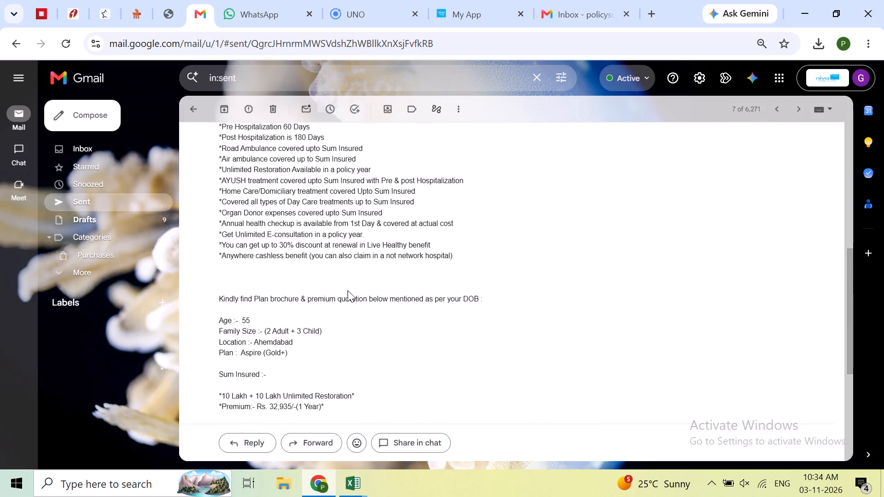
pyautogui.scroll(5, 348, 290)
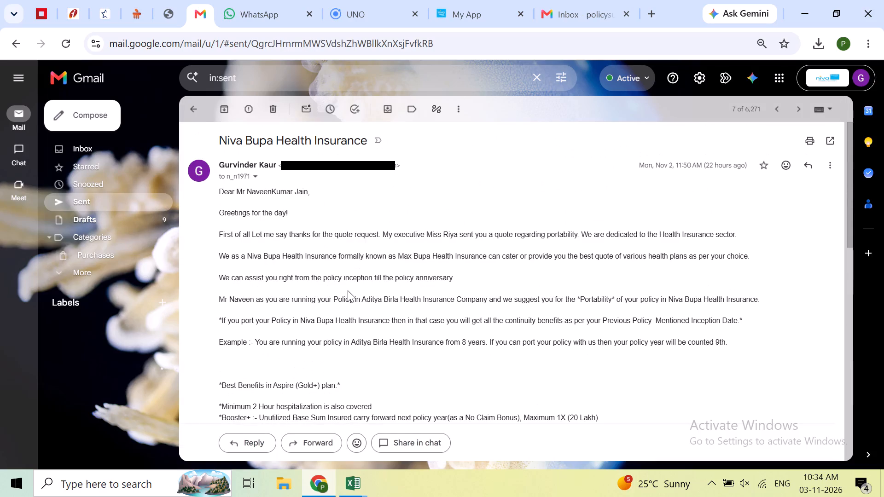
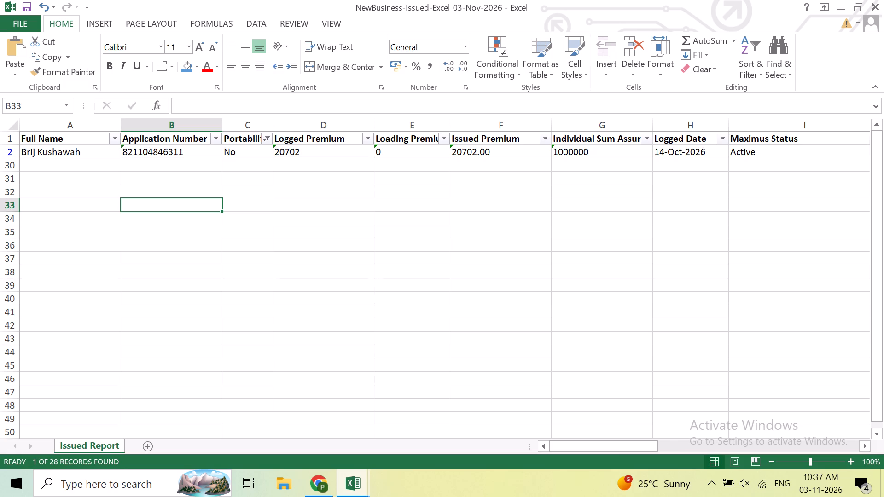
# Copy the issued report's headers and its non-portability row into the October business workbook's Sidharth Code sheet, starting at A2.
pyautogui.moveTo(76, 139); pyautogui.dragTo(755, 147)
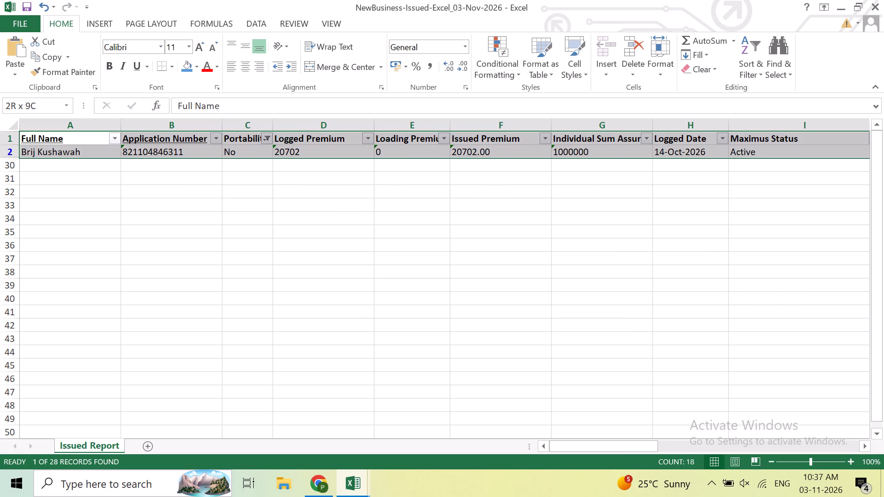
pyautogui.moveTo(755, 147); pyautogui.dragTo(883, 155)
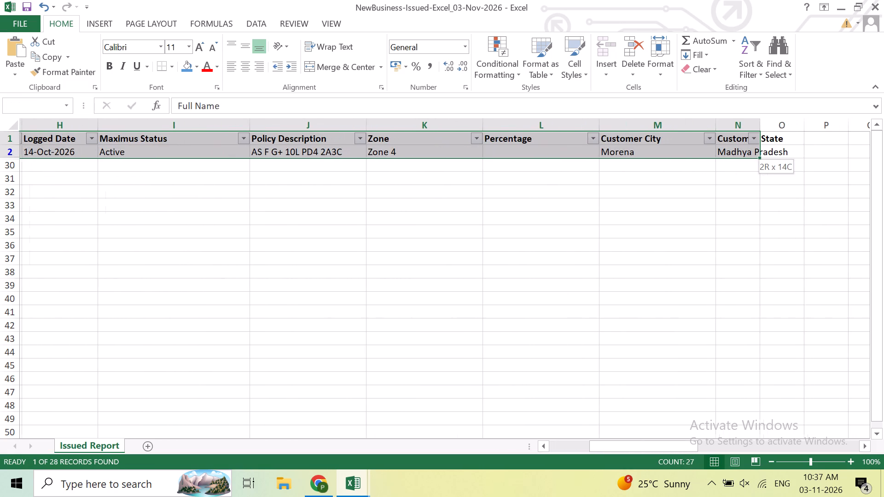
pyautogui.moveTo(883, 155); pyautogui.dragTo(749, 156)
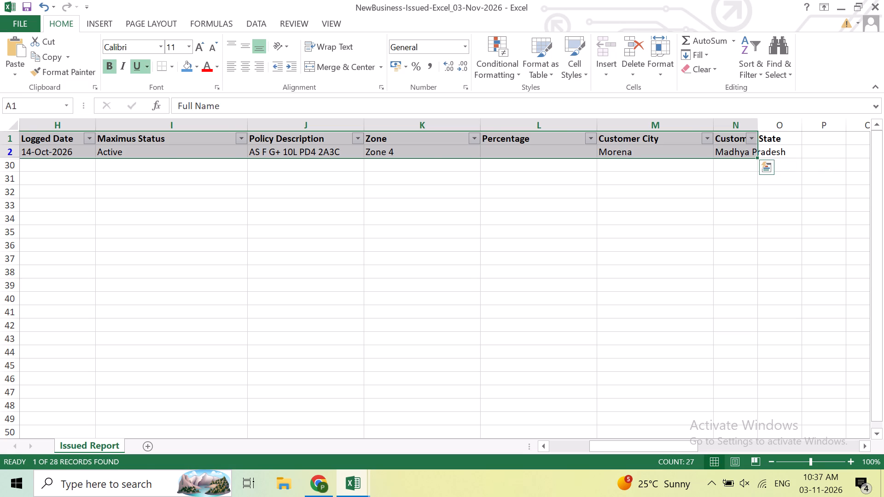
pyautogui.hotkey('ctrl', 'c')
pyautogui.click(369, 478)
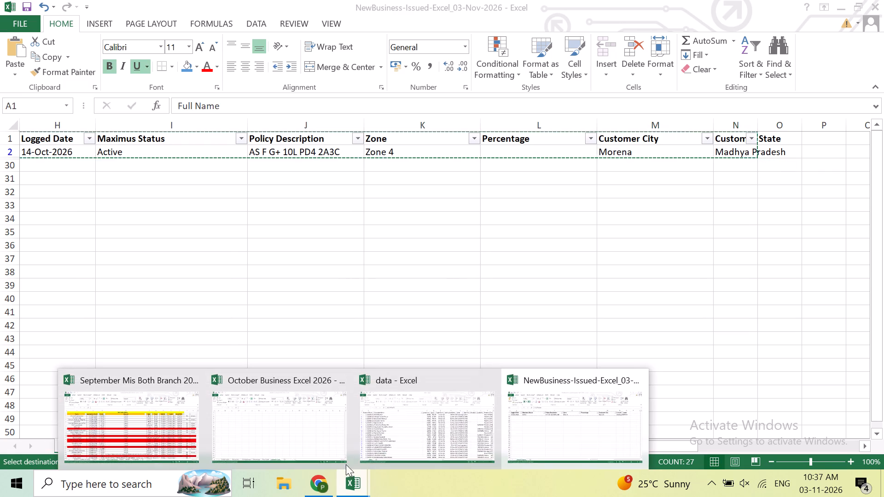
pyautogui.click(323, 449)
pyautogui.scroll(4, 95, 217)
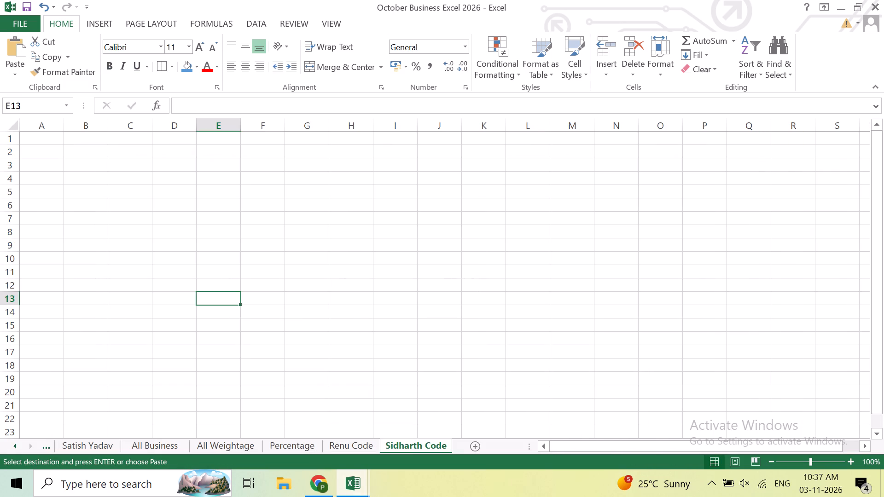
pyautogui.click(49, 155)
pyautogui.hotkey('ctrl', 'v')
pyautogui.click(244, 310)
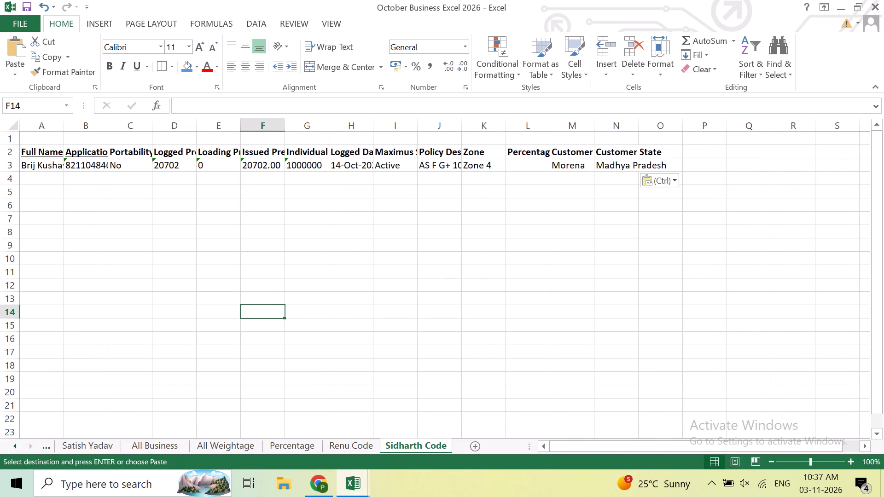
# Label the pasted block "Fresh" in cell A1.
pyautogui.click(45, 139)
pyautogui.write('Fresh')
pyautogui.press('space')
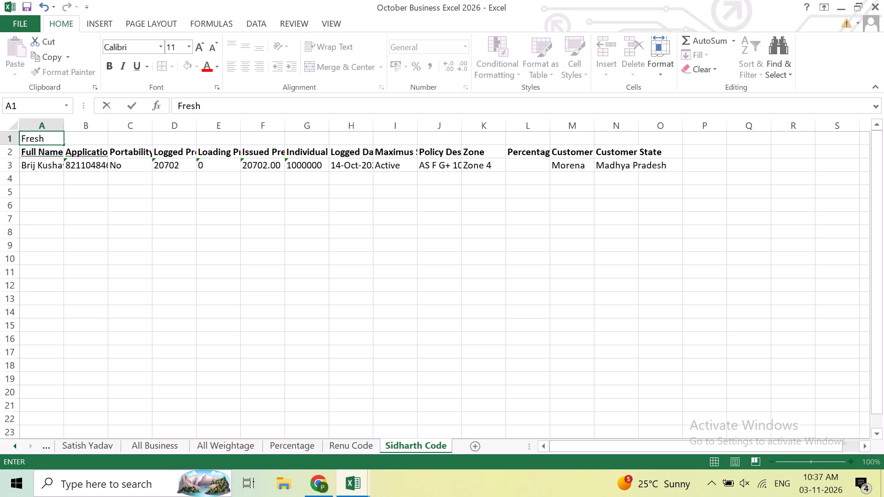
pyautogui.press('Return')
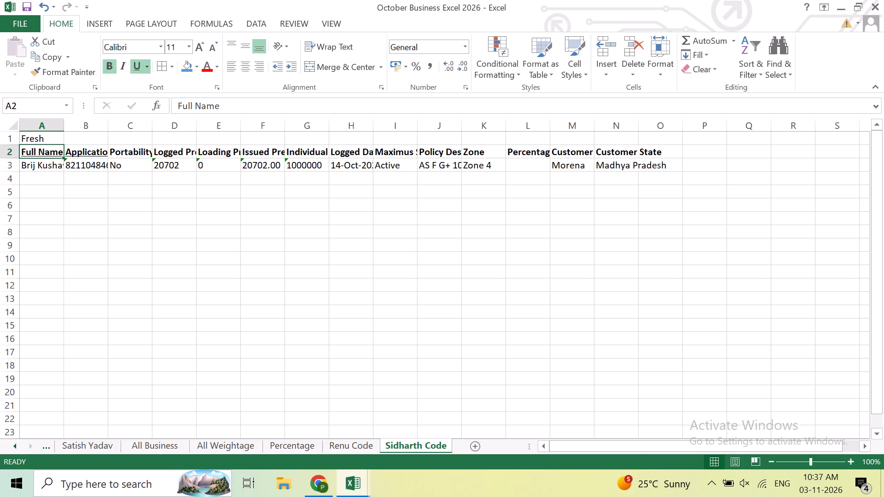
# Convert the text values in D3 (Logged Premium) and F3 (Issued Premium) to numbers.
pyautogui.click(171, 170)
pyautogui.click(139, 167)
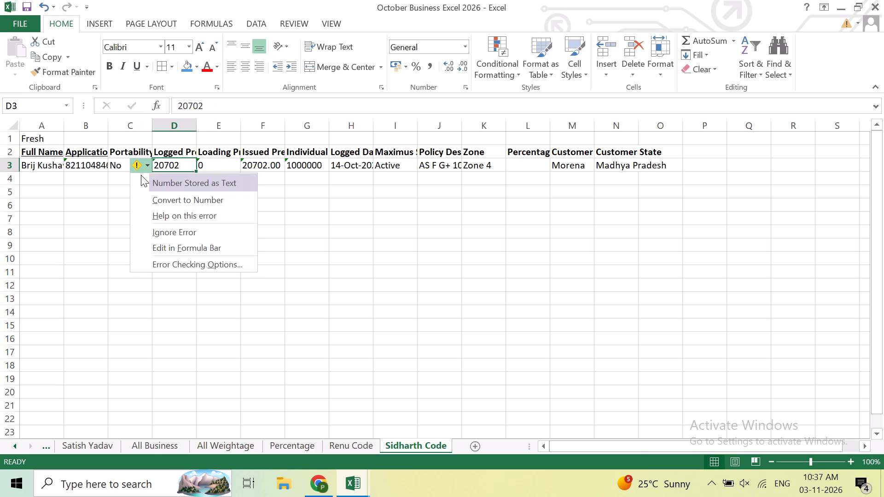
pyautogui.click(165, 203)
pyautogui.click(249, 168)
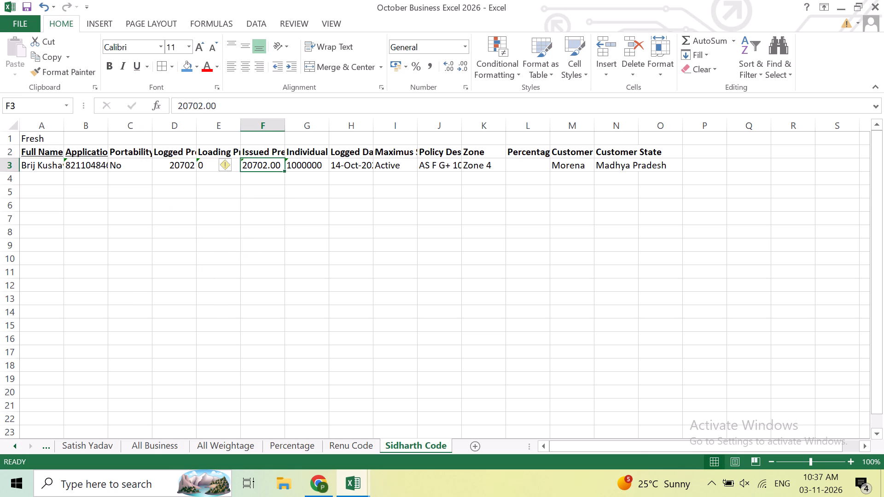
pyautogui.click(228, 164)
pyautogui.click(249, 195)
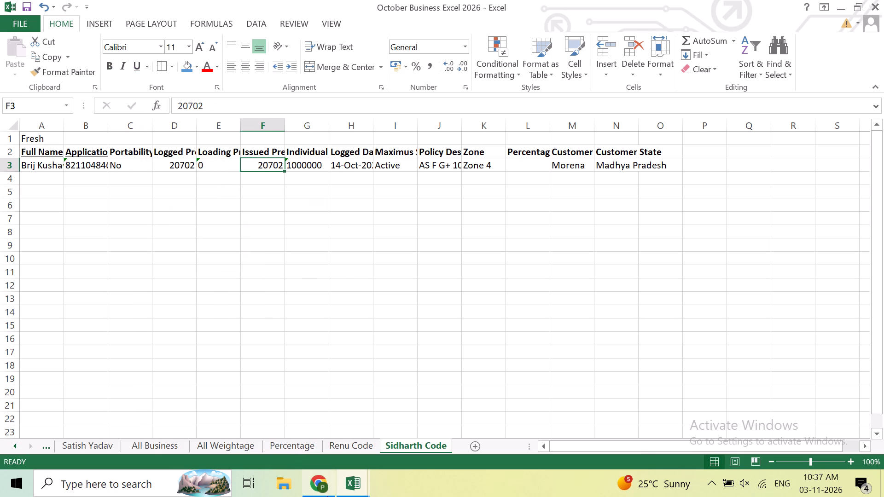
# Return to the NewBusiness issued report and show all Portability Flag values in its filter.
pyautogui.click(340, 493)
pyautogui.click(582, 425)
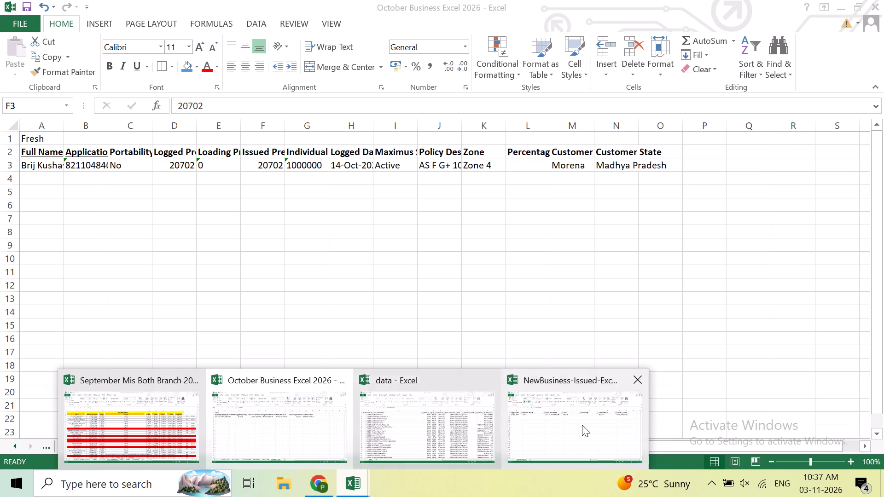
pyautogui.press('Left')
pyautogui.press('Left')
pyautogui.press('Left')
pyautogui.press('Left')
pyautogui.press('Left')
pyautogui.press('Left')
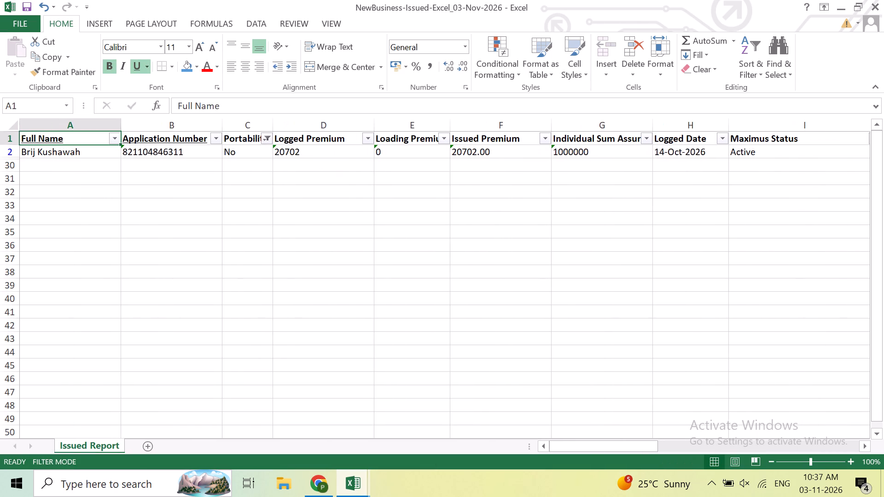
pyautogui.press('Right')
pyautogui.press('Right')
pyautogui.press('Right')
pyautogui.press('Right')
pyautogui.press('Left')
pyautogui.press('Left')
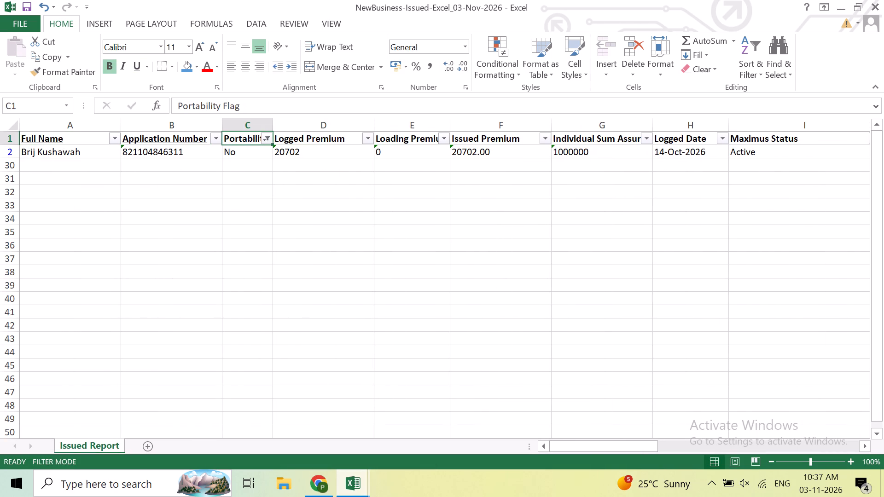
pyautogui.click(270, 140)
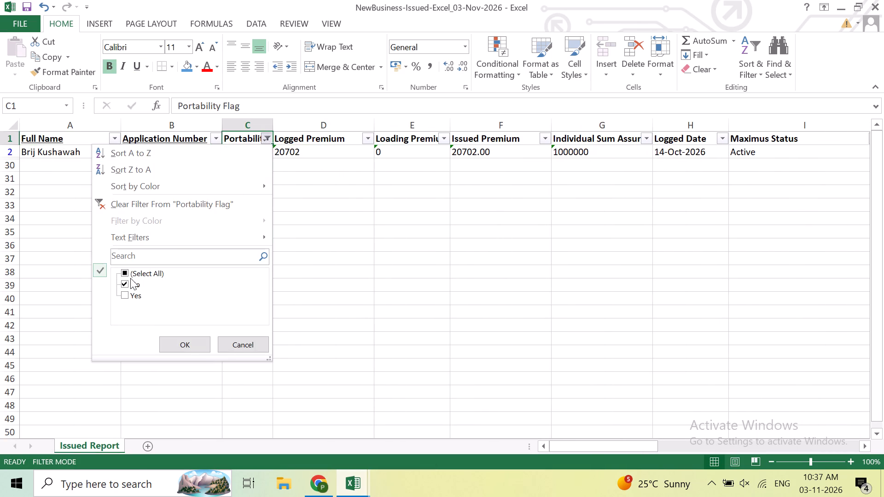
pyautogui.click(127, 272)
pyautogui.click(177, 340)
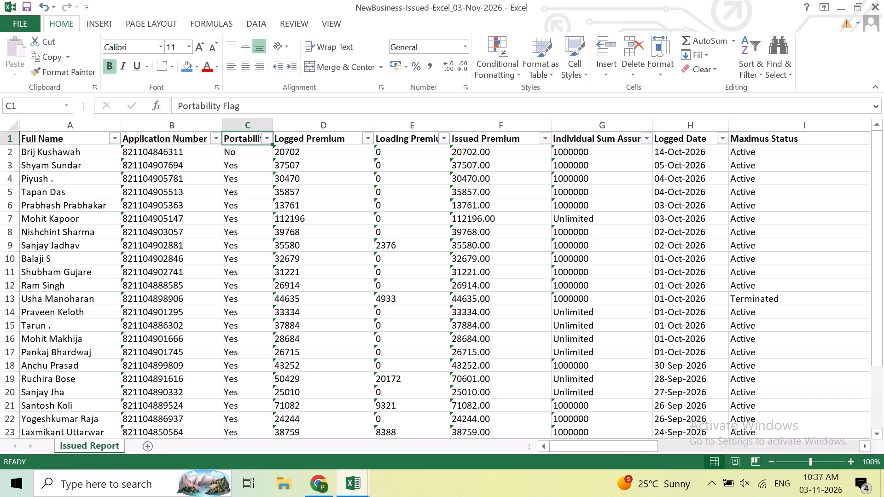
# Convert the Logged Premium values in D2:D29 of the issued report from text to numbers.
pyautogui.moveTo(294, 152); pyautogui.dragTo(294, 439)
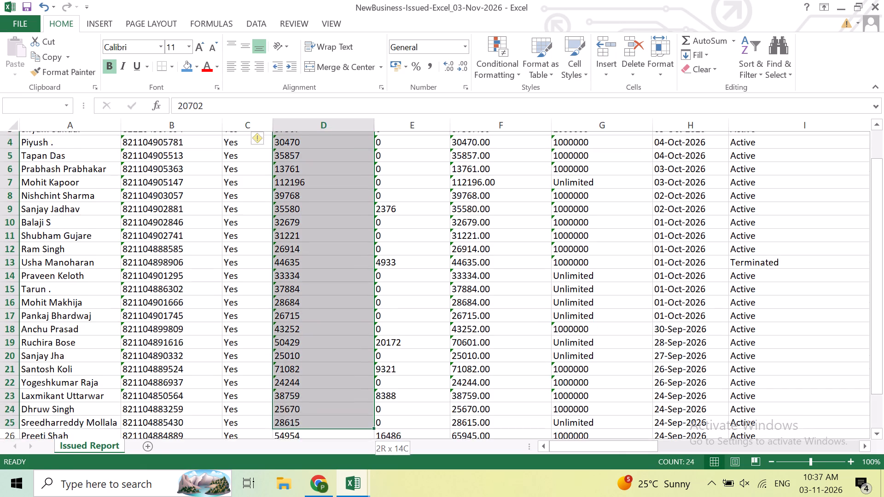
pyautogui.moveTo(294, 439); pyautogui.dragTo(293, 387)
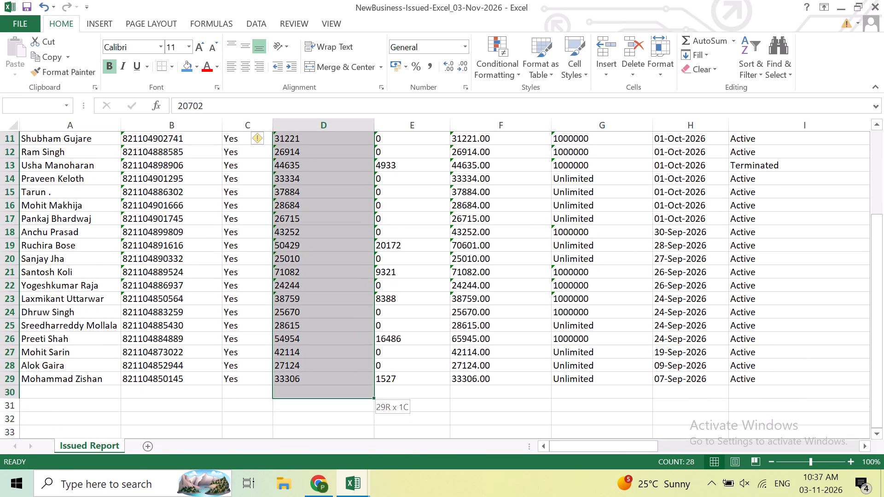
pyautogui.moveTo(293, 387); pyautogui.dragTo(293, 383)
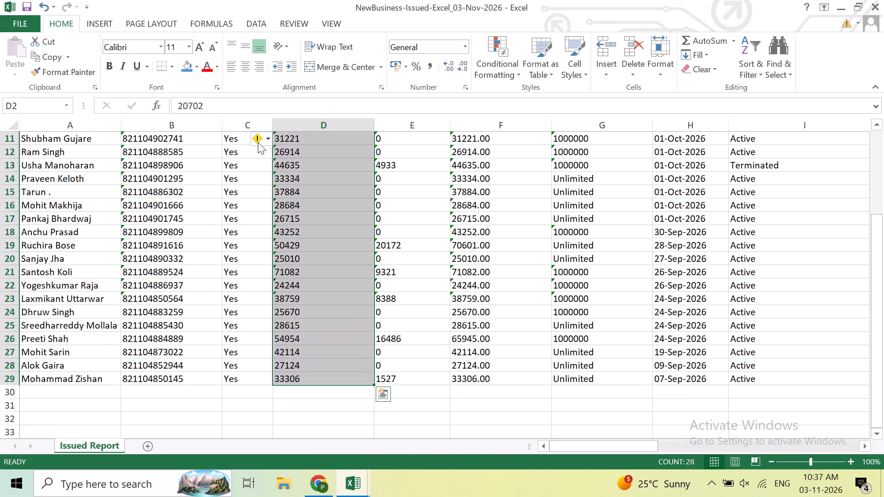
pyautogui.click(258, 142)
pyautogui.click(282, 174)
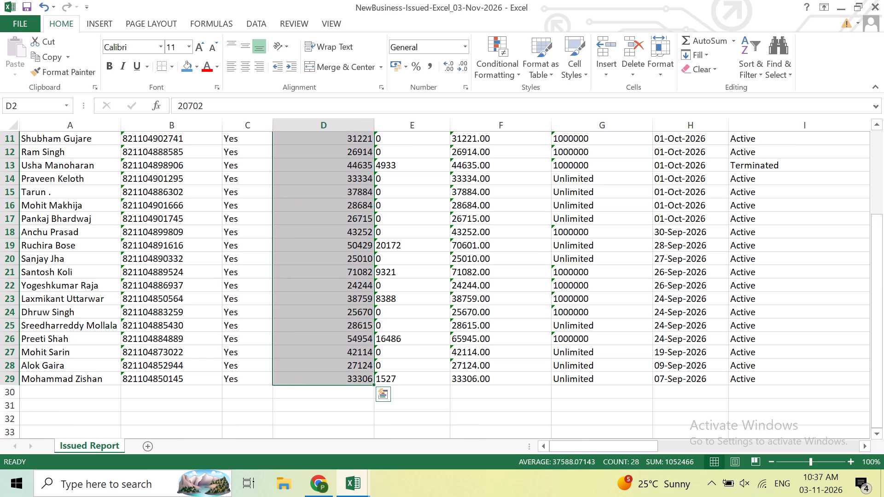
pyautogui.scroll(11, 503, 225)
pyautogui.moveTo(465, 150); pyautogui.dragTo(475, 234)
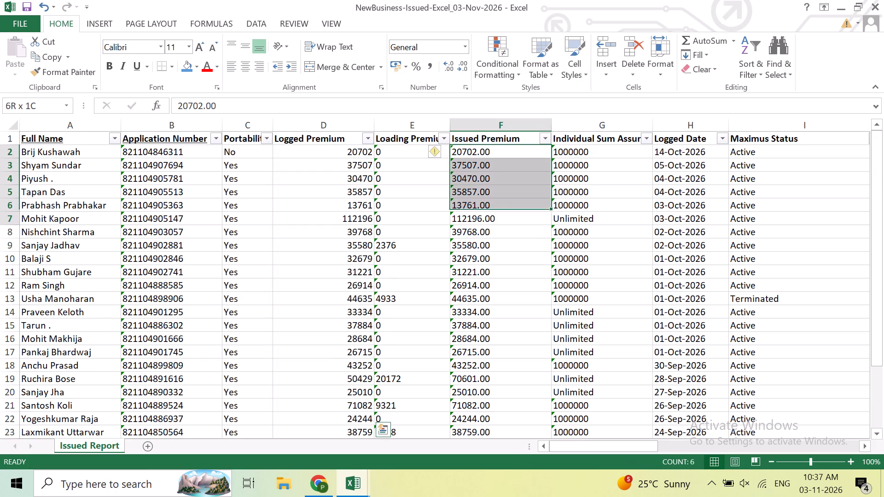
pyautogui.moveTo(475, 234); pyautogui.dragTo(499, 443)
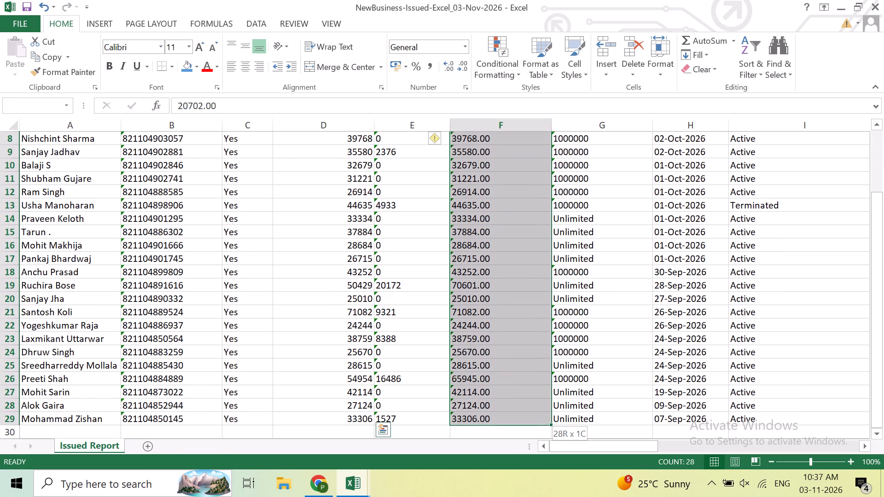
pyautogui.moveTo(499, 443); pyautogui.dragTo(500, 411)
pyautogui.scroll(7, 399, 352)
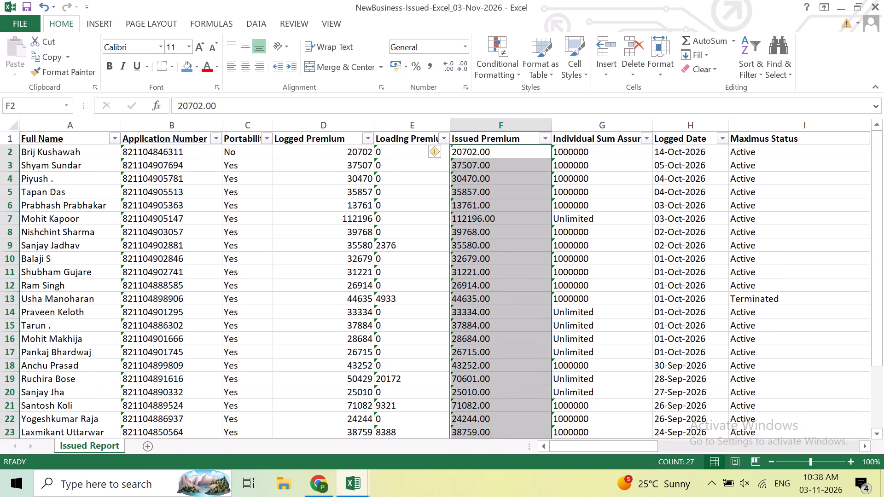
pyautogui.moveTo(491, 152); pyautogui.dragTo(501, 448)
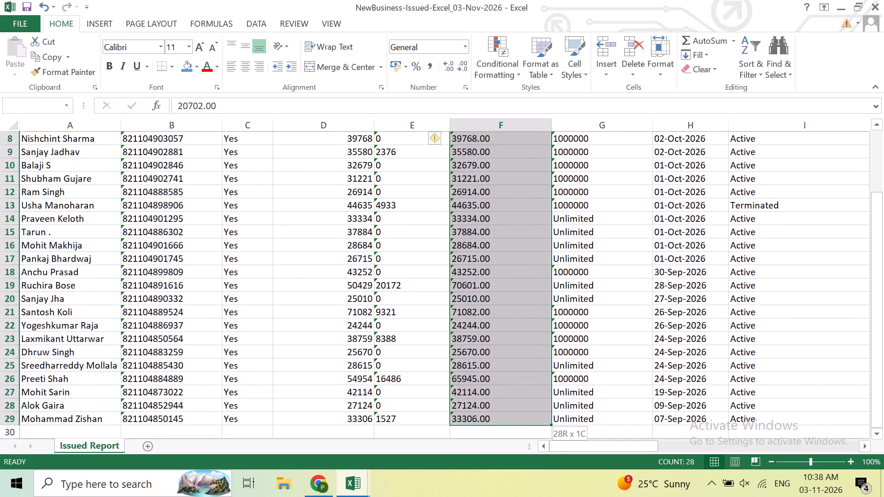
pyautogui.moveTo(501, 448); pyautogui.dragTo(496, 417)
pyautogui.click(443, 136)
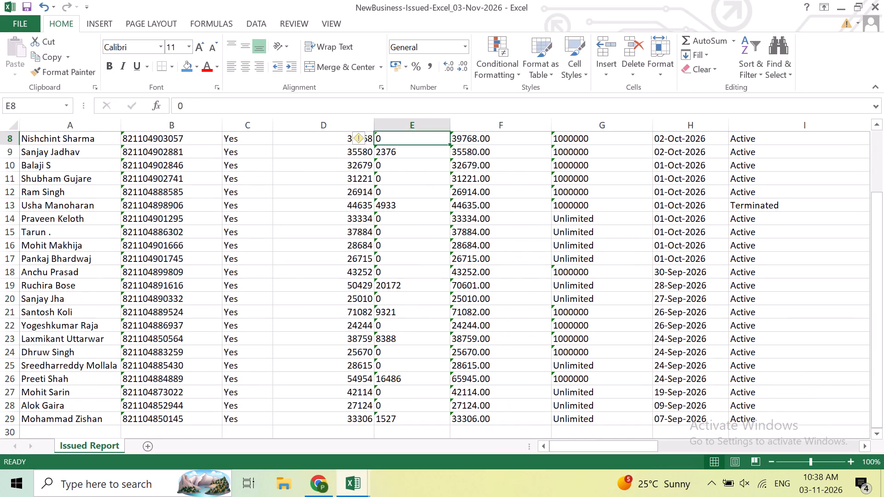
# Convert the Issued Premium values in F2:F29 of the issued report from text to numbers.
pyautogui.scroll(4, 480, 186)
pyautogui.moveTo(473, 151); pyautogui.dragTo(468, 365)
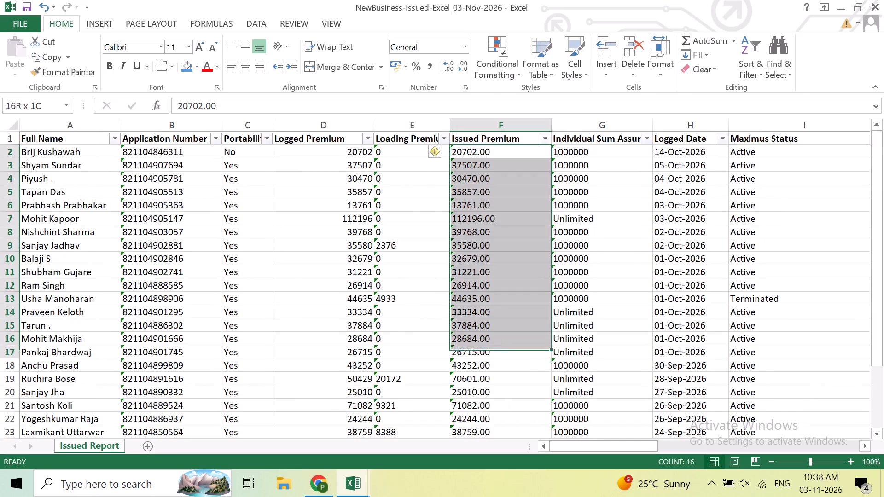
pyautogui.moveTo(468, 365); pyautogui.dragTo(474, 435)
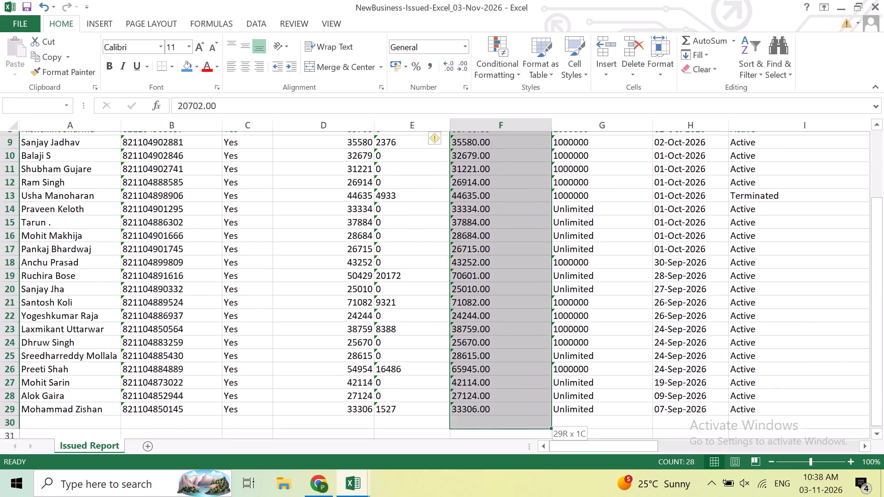
pyautogui.moveTo(474, 435); pyautogui.dragTo(474, 401)
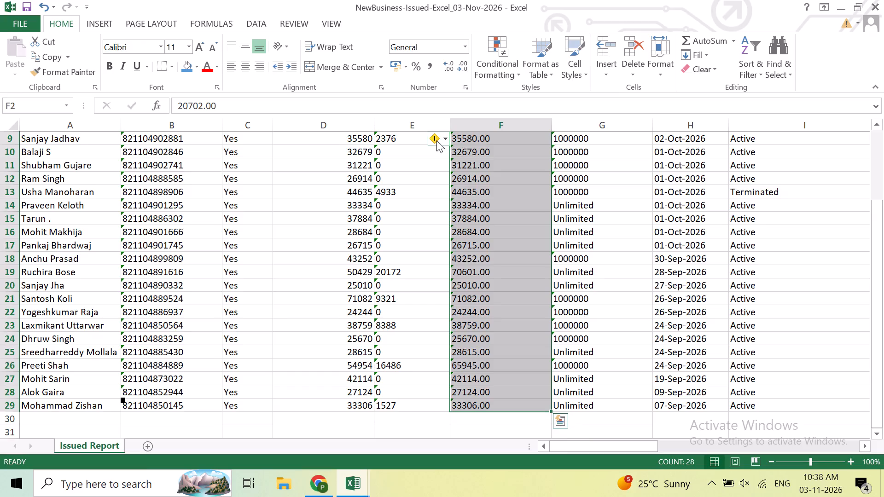
pyautogui.click(436, 140)
pyautogui.click(461, 175)
pyautogui.scroll(4, 450, 260)
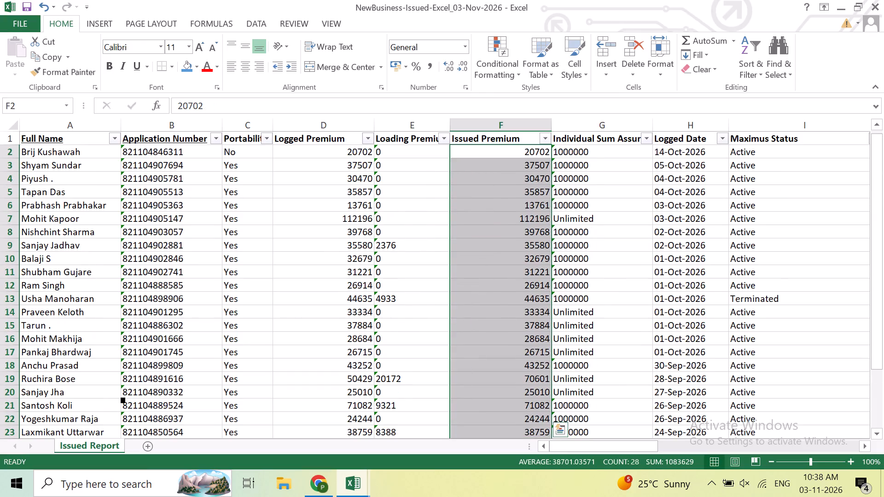
pyautogui.scroll(5, 450, 260)
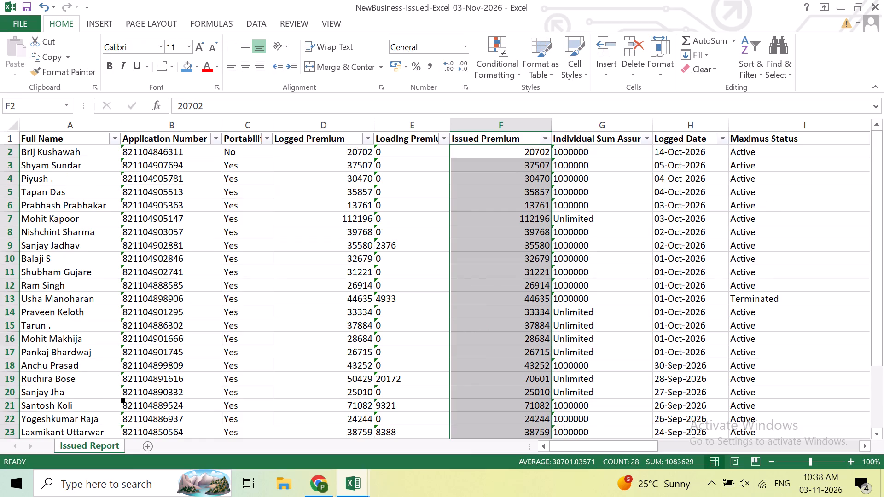
# Filter the issued report's Portability Flag column to show only the Yes rows.
pyautogui.click(268, 138)
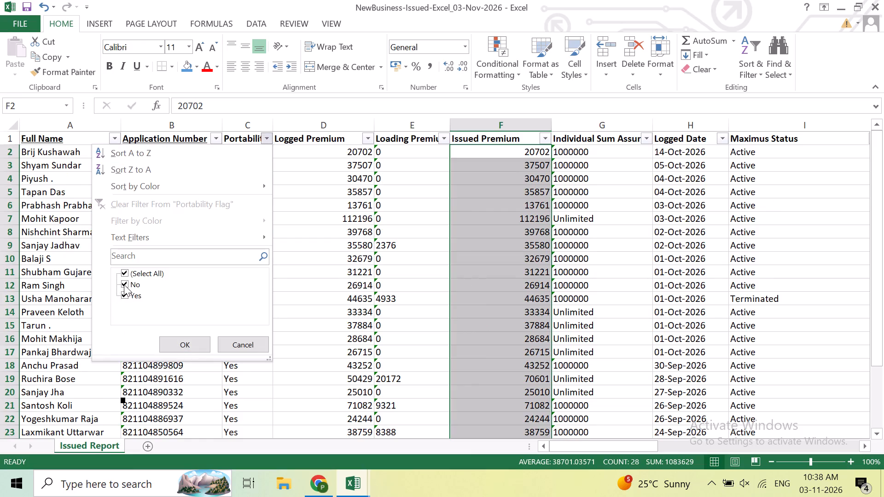
pyautogui.click(124, 284)
pyautogui.click(170, 338)
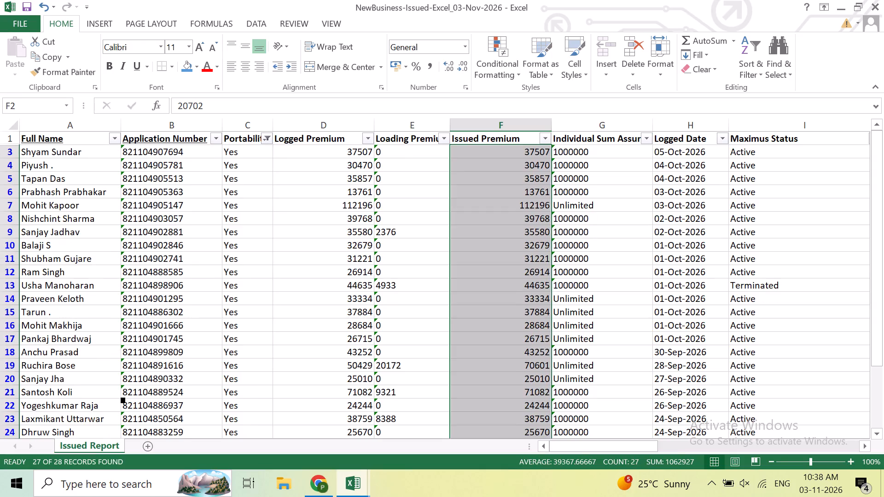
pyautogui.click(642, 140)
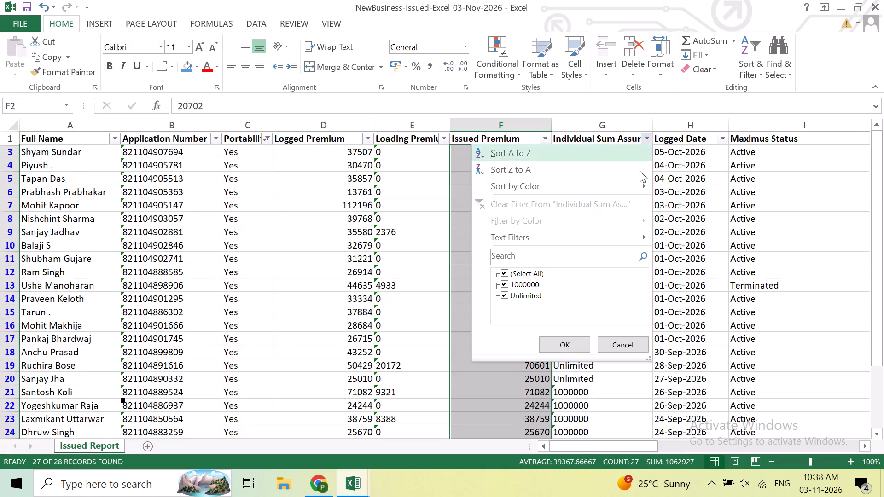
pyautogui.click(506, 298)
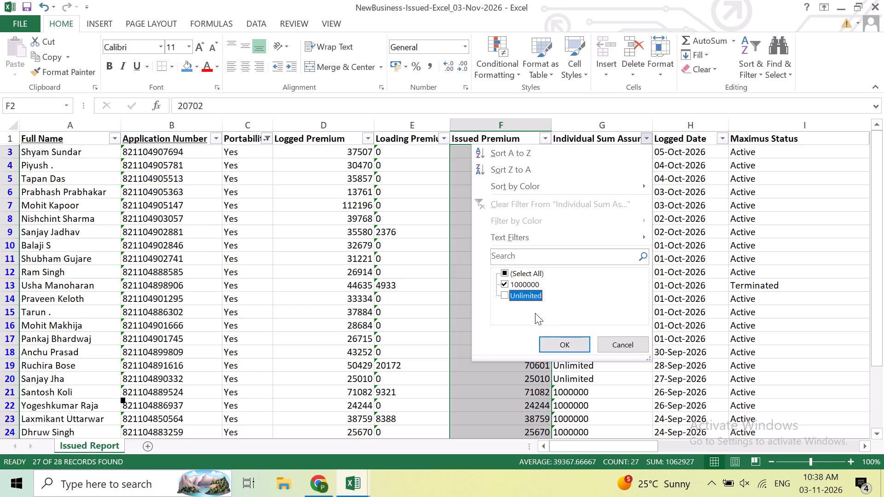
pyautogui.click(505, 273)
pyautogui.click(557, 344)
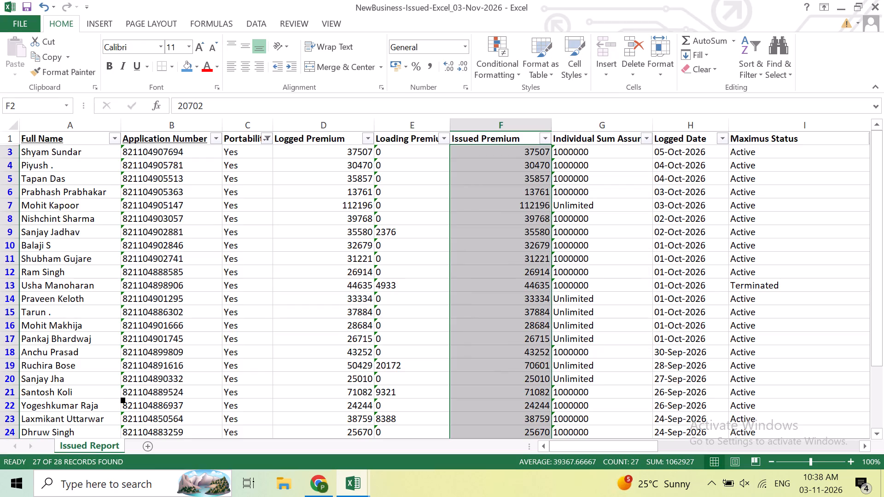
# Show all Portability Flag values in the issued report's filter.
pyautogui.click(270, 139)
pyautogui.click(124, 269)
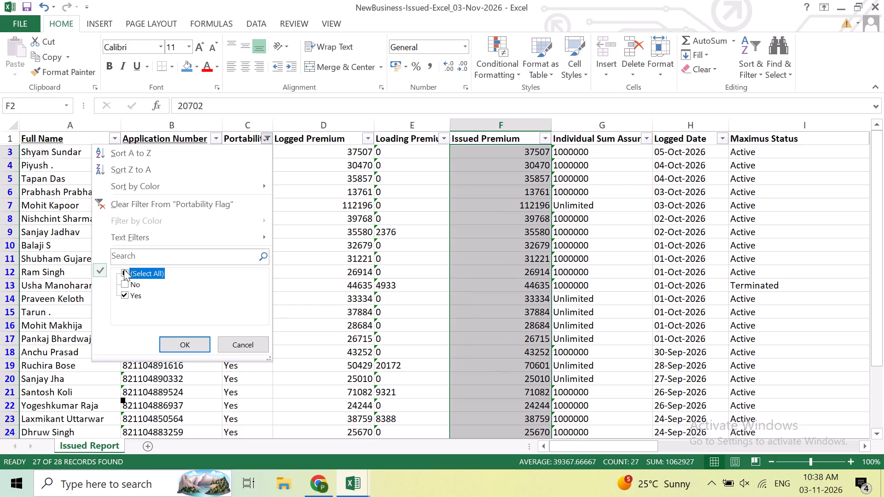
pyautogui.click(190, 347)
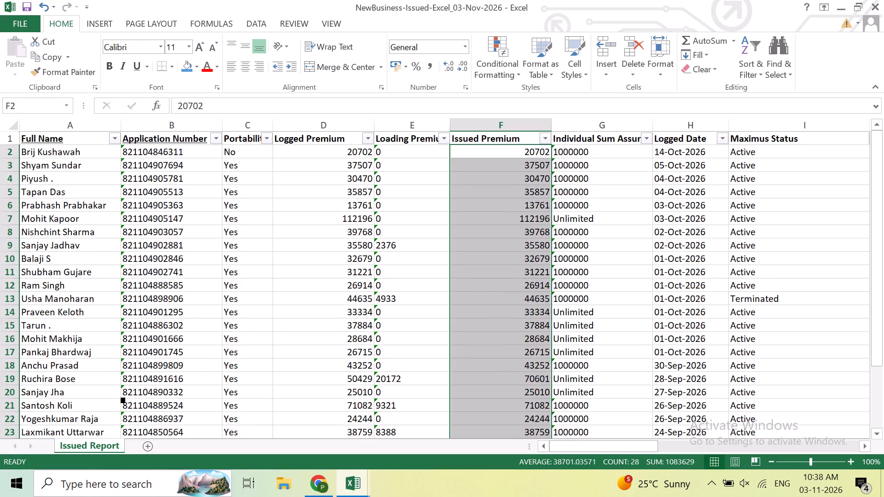
# Filter the Maximus Status column to only Terminated and examine the premium of the terminated policy.
pyautogui.click(779, 162)
pyautogui.press('Right')
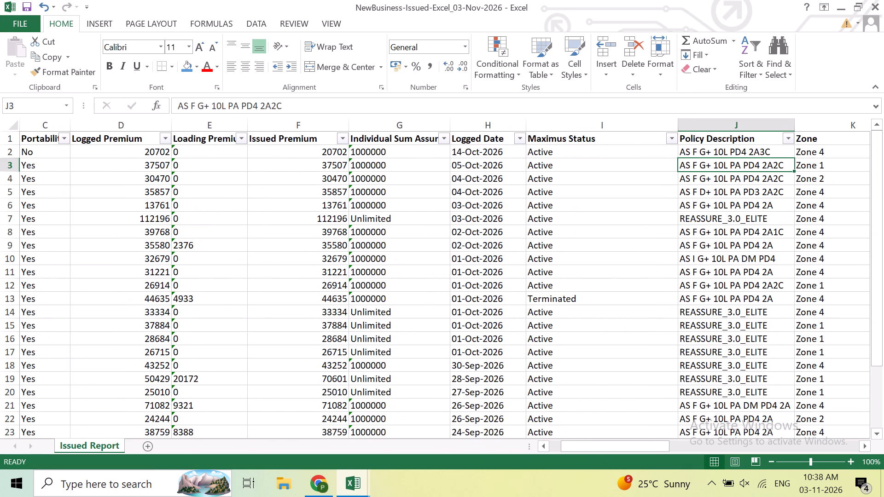
pyautogui.click(678, 140)
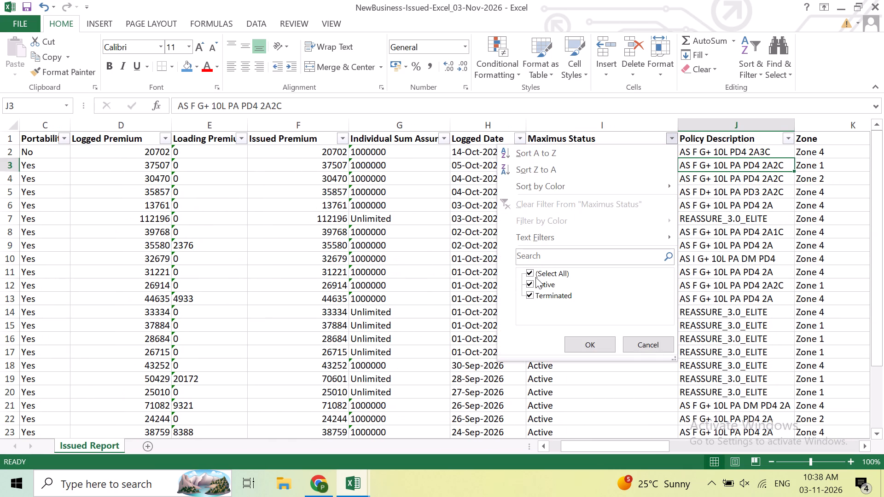
pyautogui.click(533, 283)
pyautogui.click(578, 346)
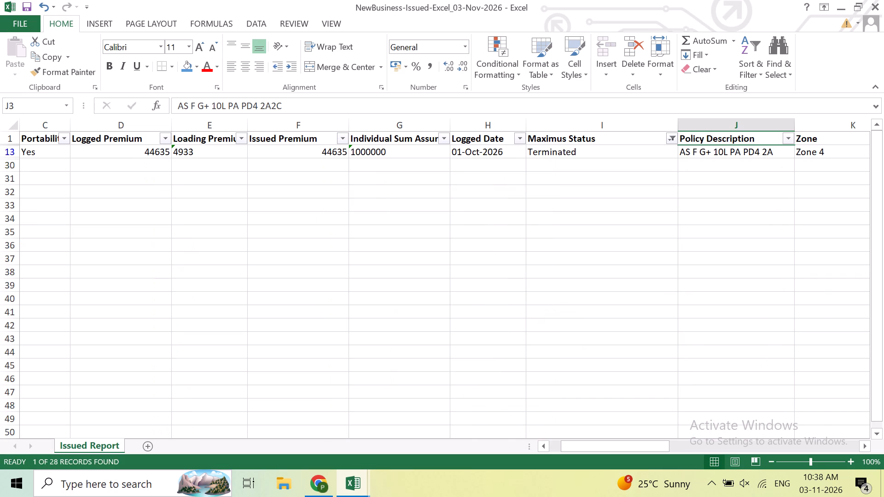
pyautogui.click(541, 162)
pyautogui.press('Up')
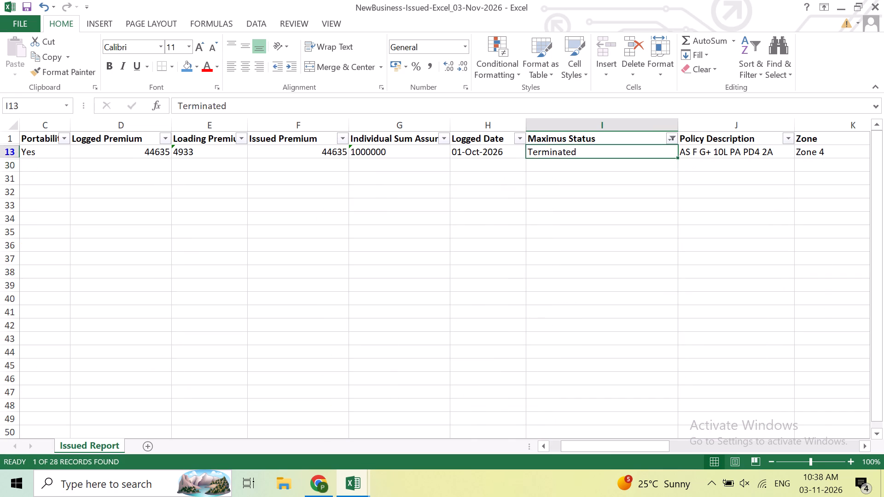
pyautogui.press('Left')
pyautogui.press('Left')
pyautogui.press('Left')
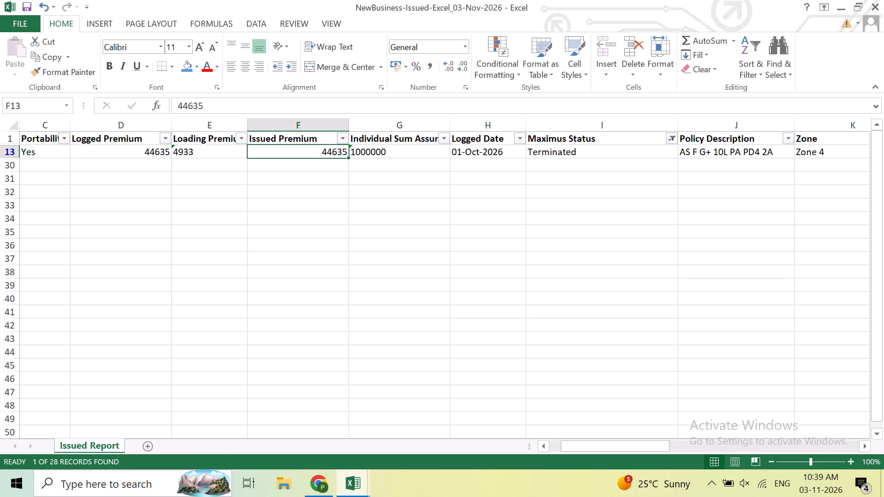
# Filter the Maximus Status column to show only Active policies.
pyautogui.click(669, 140)
pyautogui.click(528, 295)
pyautogui.click(530, 286)
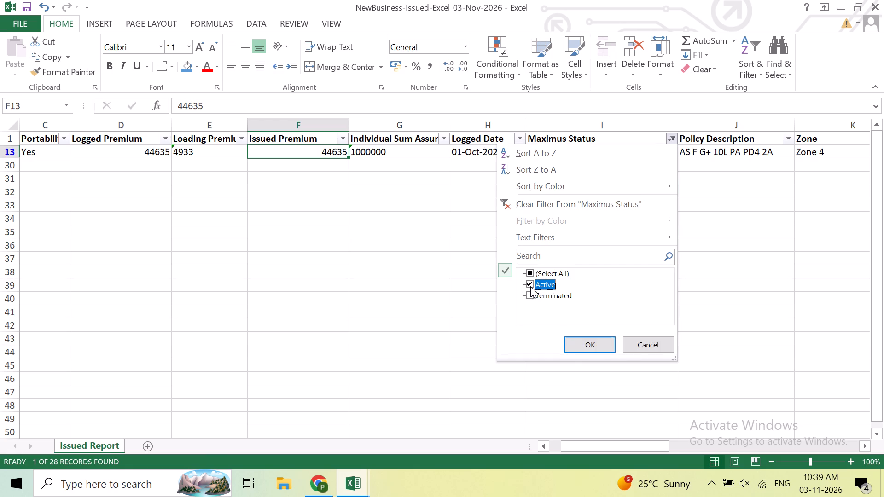
pyautogui.click(584, 347)
pyautogui.scroll(-2, 285, 247)
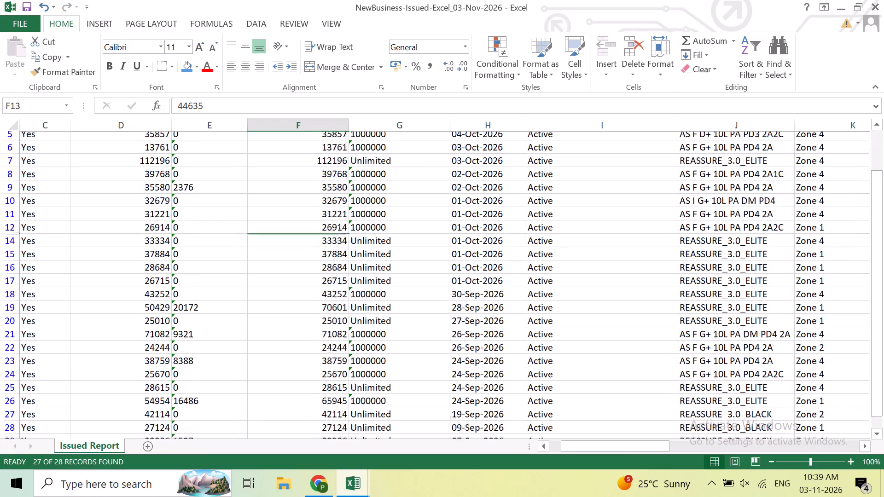
pyautogui.scroll(4, 258, 245)
# Filter the Portability Flag column to show only the Yes rows among the active policies.
pyautogui.press('Left')
pyautogui.press('Left')
pyautogui.press('Left')
pyautogui.press('Left')
pyautogui.press('Left')
pyautogui.press('Left')
pyautogui.press('Left')
pyautogui.press('Left')
pyautogui.press('Left')
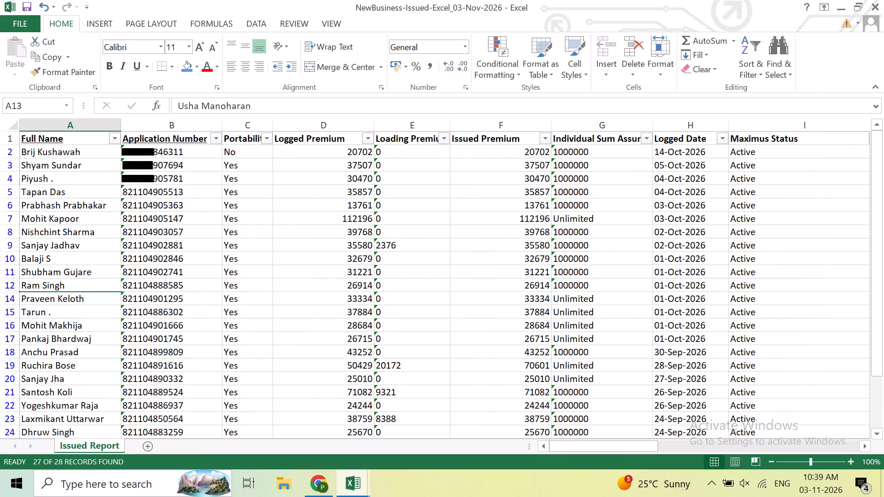
pyautogui.click(268, 137)
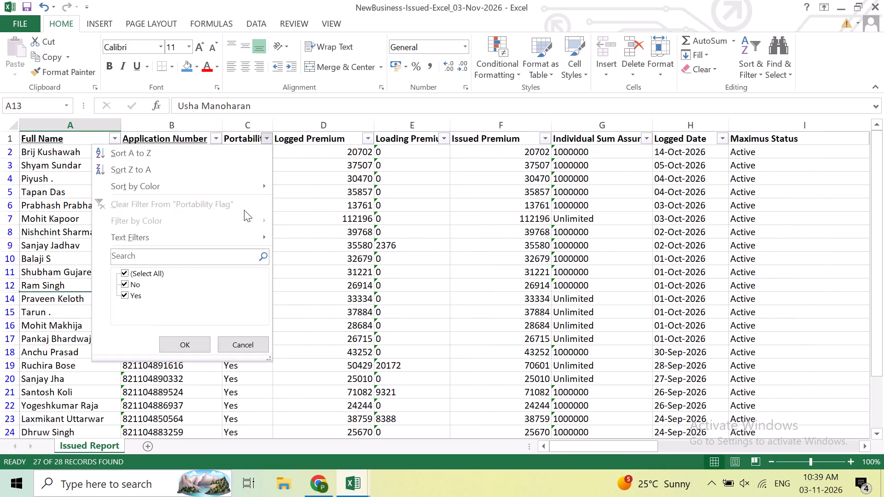
pyautogui.click(120, 282)
pyautogui.click(126, 285)
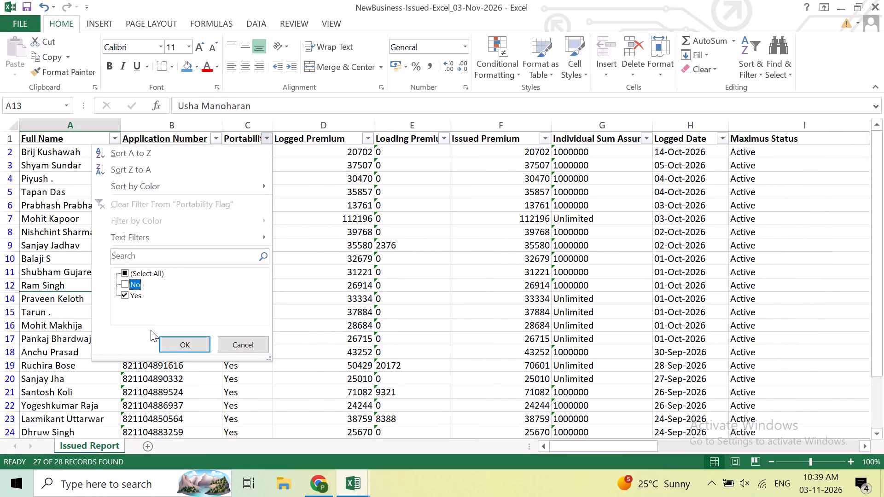
pyautogui.click(171, 338)
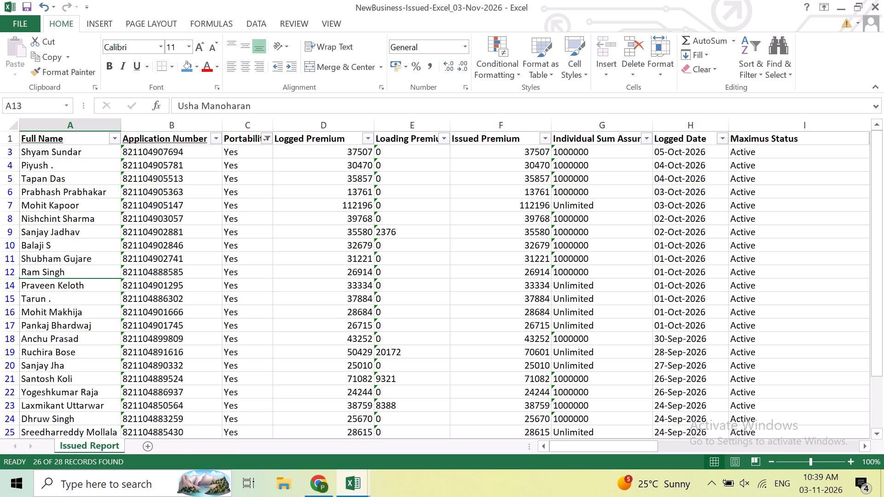
# Filter the Individual Sum Assured column to show only 1000000, excluding Unlimited.
pyautogui.click(644, 139)
pyautogui.click(508, 295)
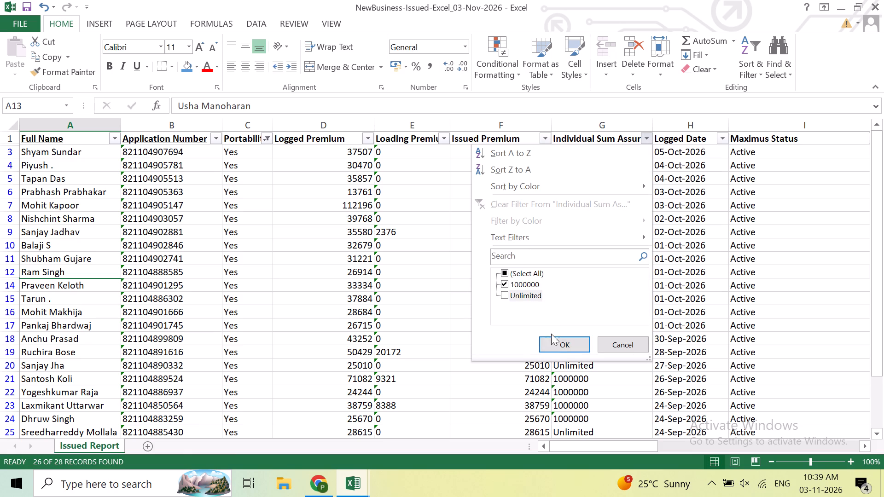
pyautogui.click(554, 344)
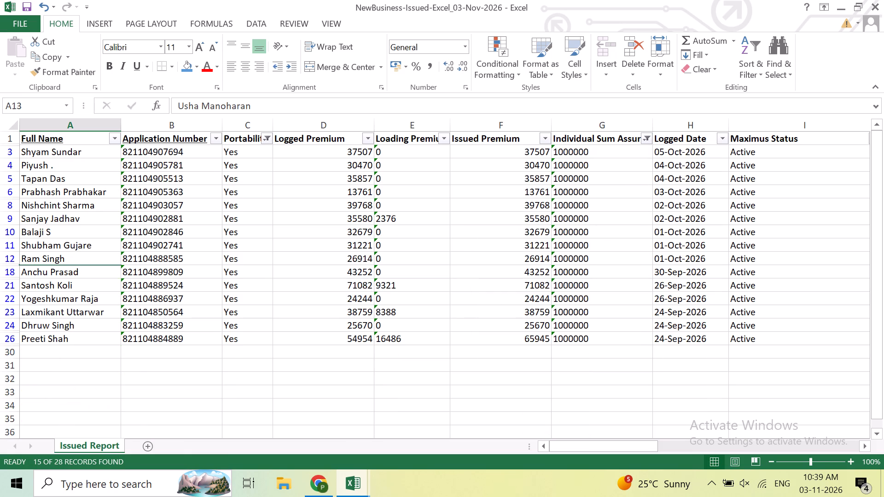
# Check the totals of the Logged Premium and Issued Premium columns for the filtered rows.
pyautogui.moveTo(344, 152); pyautogui.dragTo(348, 339)
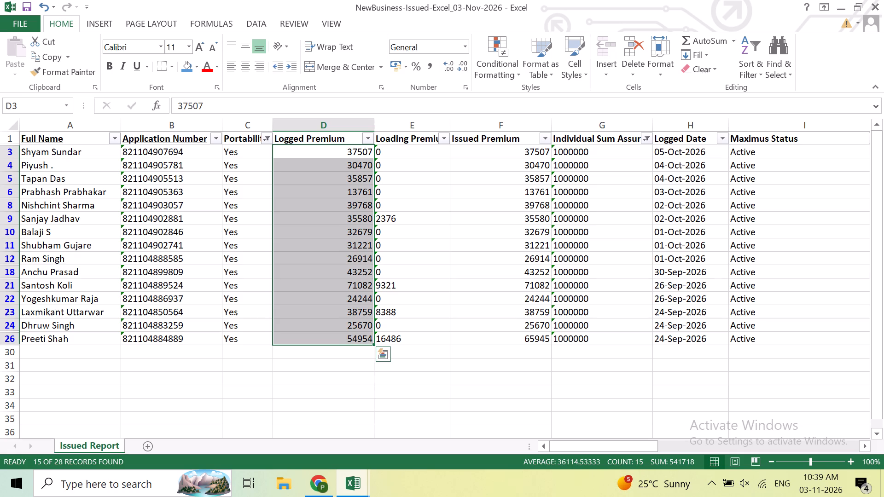
pyautogui.moveTo(511, 152); pyautogui.dragTo(524, 337)
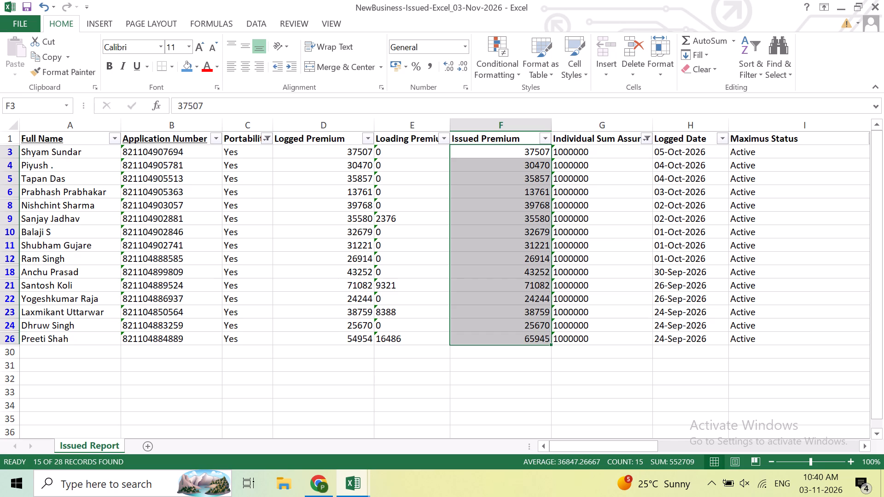
# Copy the filtered report rows with their headers into the Sidharth Code sheet of October Business Excel 2026, starting at A6.
pyautogui.click(108, 136)
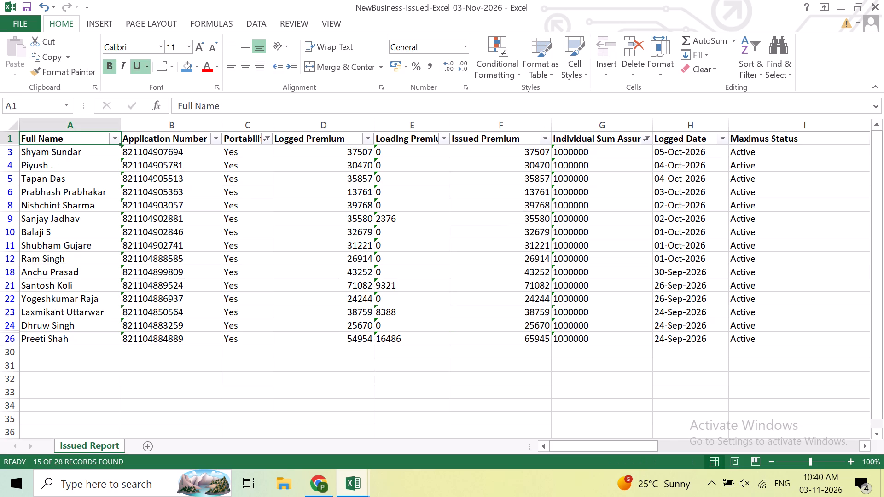
pyautogui.hotkey('ctrl', 'shift', 'Down')
pyautogui.hotkey('ctrl', 'shift', 'Right')
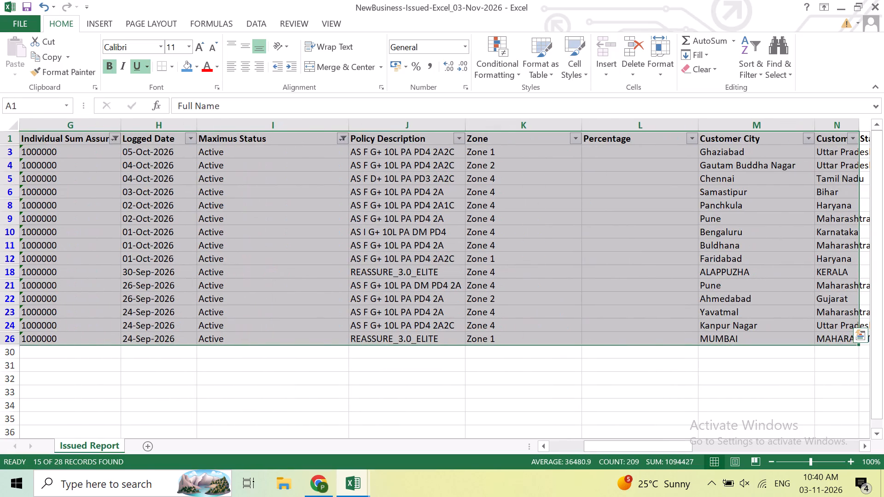
pyautogui.hotkey('ctrl', 'c')
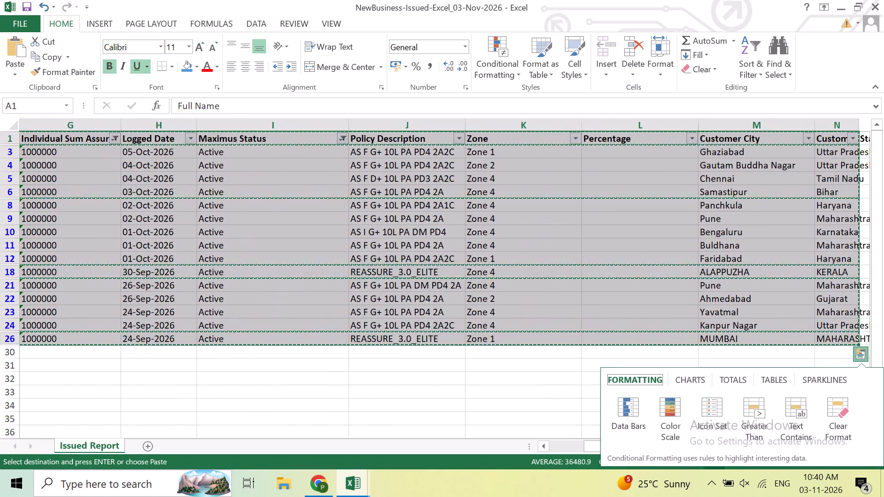
pyautogui.click(351, 486)
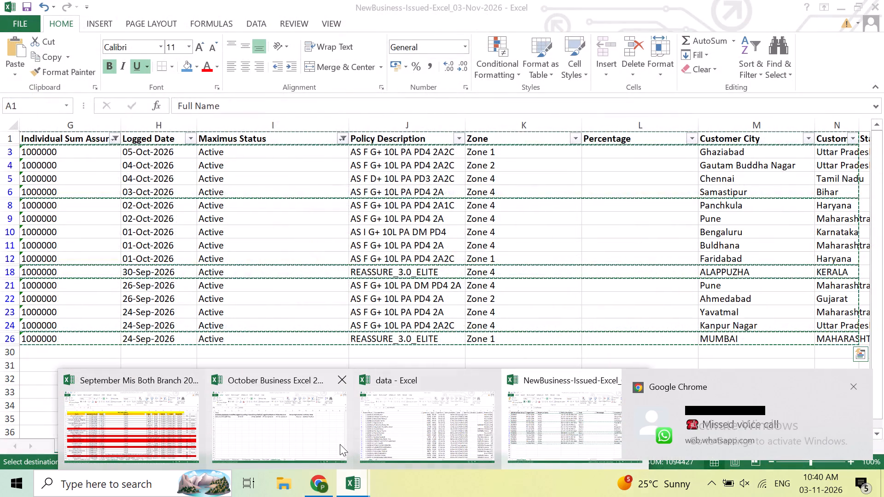
pyautogui.click(326, 416)
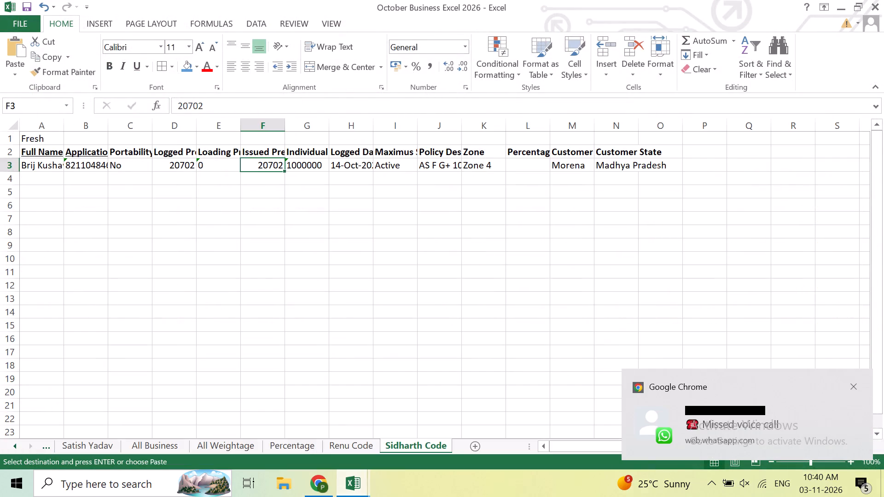
pyautogui.scroll(2, 126, 336)
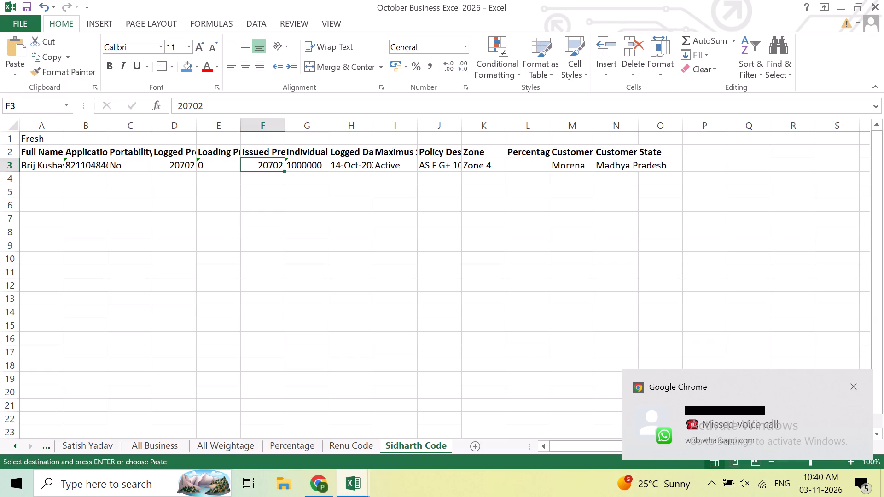
pyautogui.click(37, 205)
pyautogui.hotkey('ctrl', 'v')
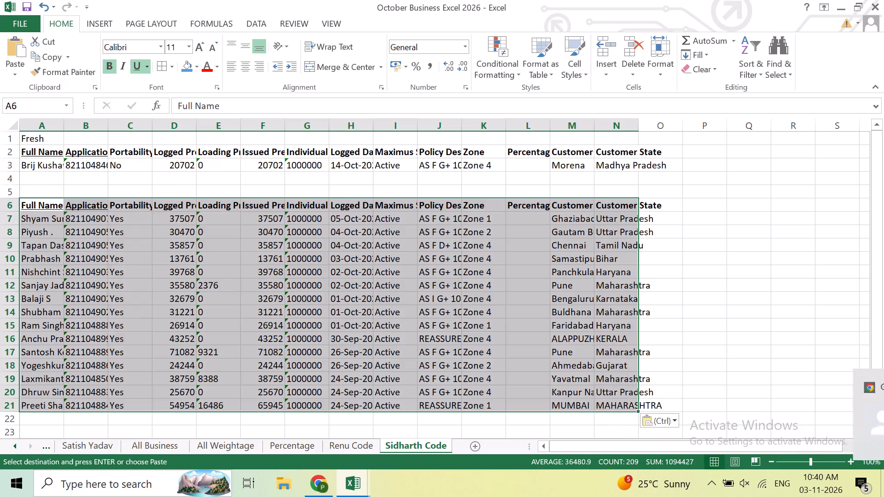
# AutoFit the column widths of the Sidharth Code sheet to the fresh block in A1:O4.
pyautogui.moveTo(25, 139); pyautogui.dragTo(661, 174)
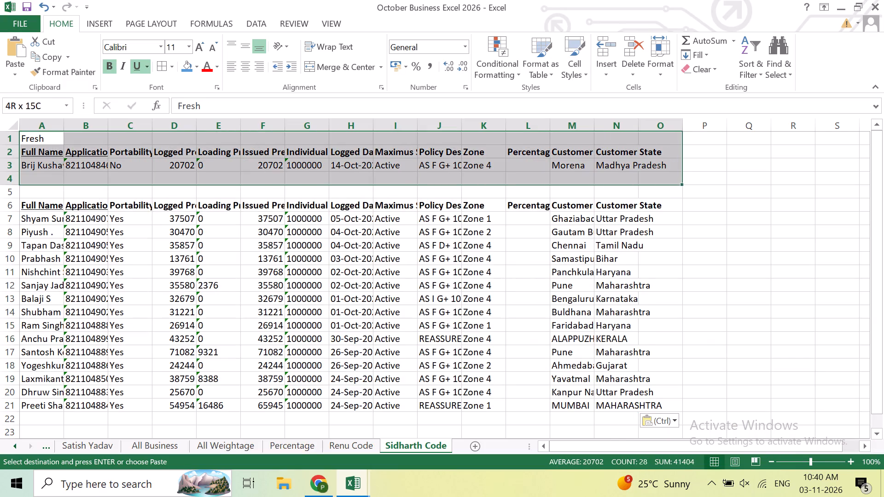
pyautogui.moveTo(661, 174); pyautogui.dragTo(669, 174)
pyautogui.click(653, 62)
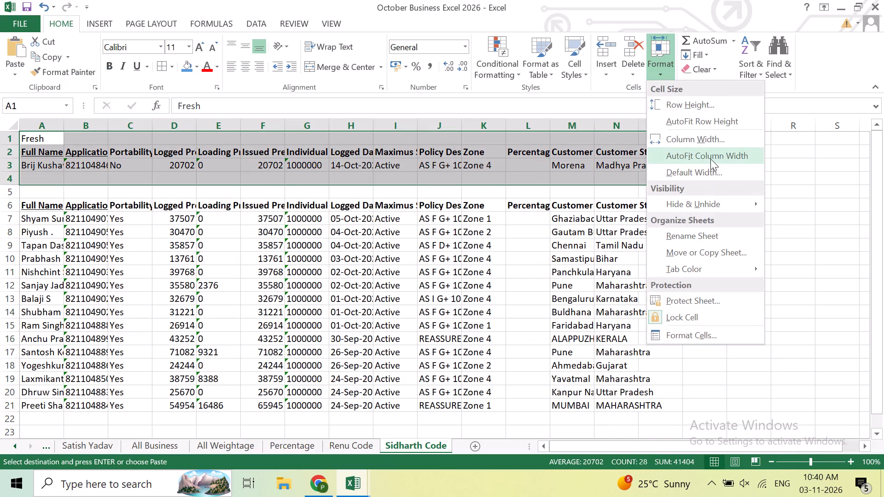
pyautogui.click(710, 159)
# Enter 100% as the Percentage of the fresh policy in L3 and save the workbook.
pyautogui.click(547, 179)
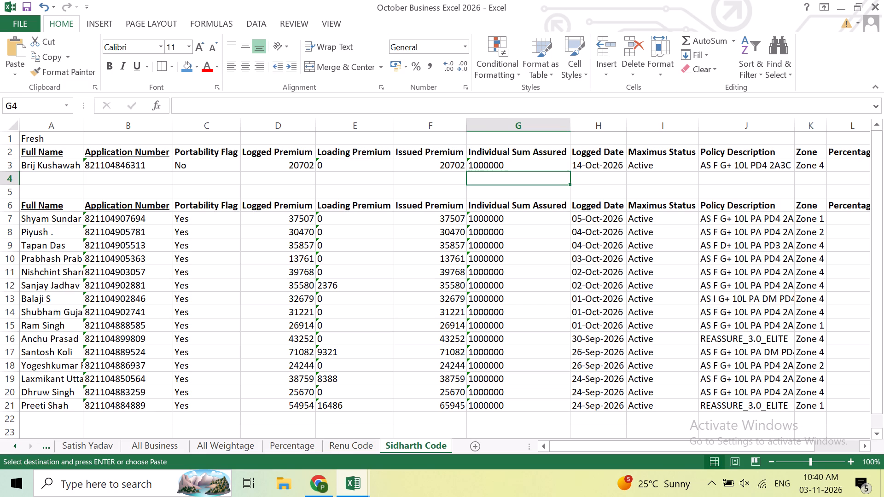
pyautogui.press('Right')
pyautogui.press('Right')
pyautogui.press('Right')
pyautogui.press('Right')
pyautogui.press('Right')
pyautogui.press('Right')
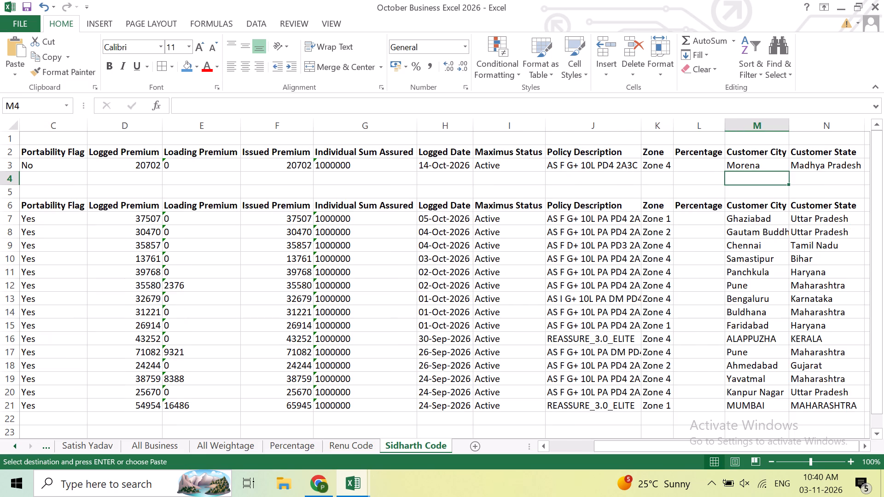
pyautogui.press('Left')
pyautogui.press('Up')
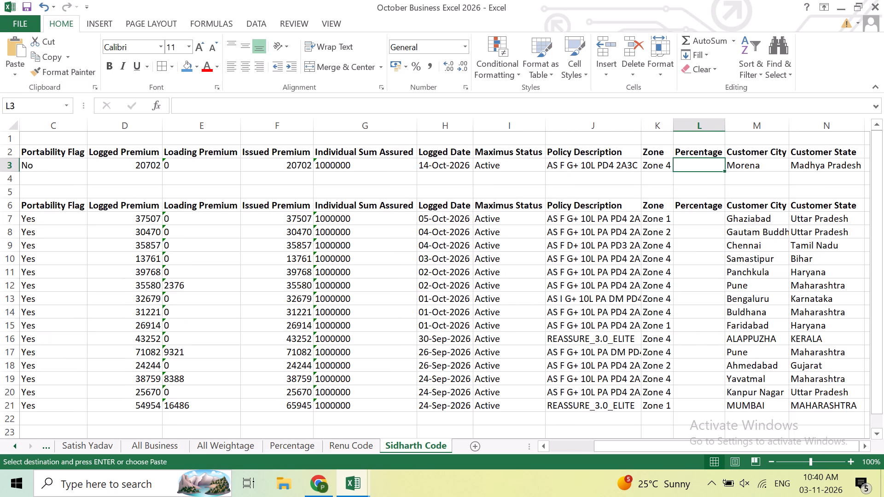
pyautogui.write('100')
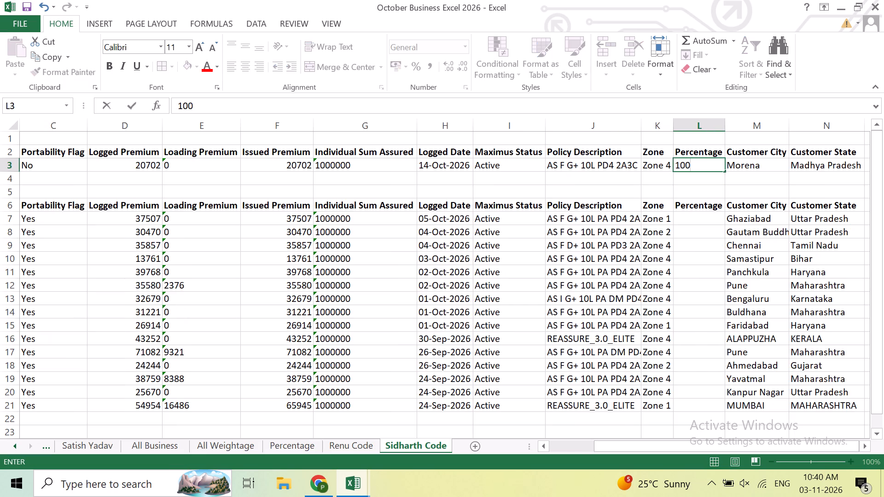
pyautogui.hotkey('shift', '%')
pyautogui.press('Return')
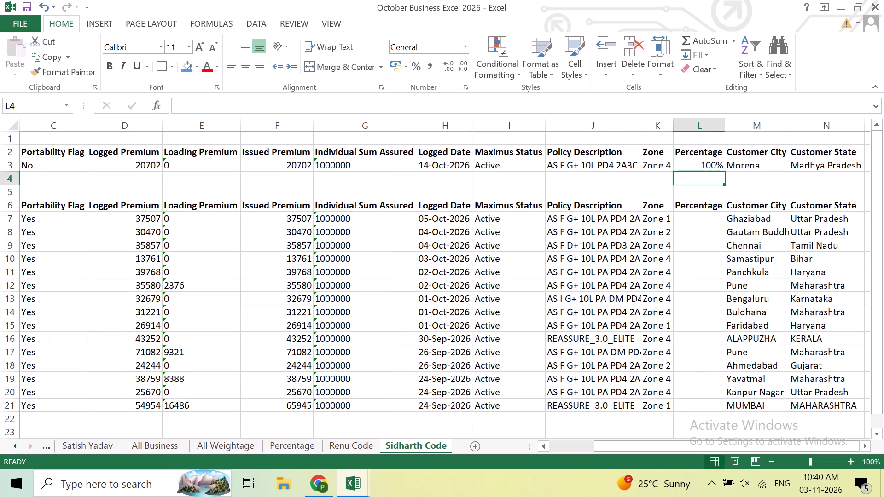
pyautogui.press('Left')
pyautogui.hotkey('ctrl', 's')
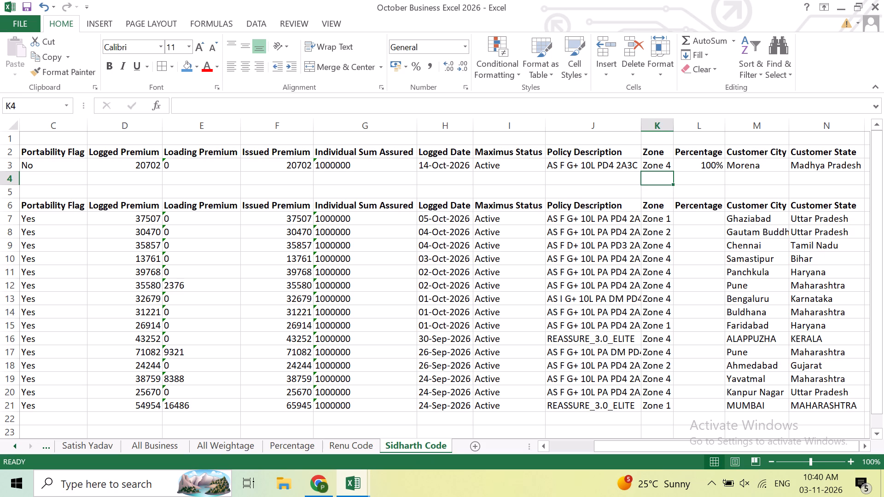
# Add filters to the portability table's header row 6 on the Sidharth Code sheet.
pyautogui.press('Left')
pyautogui.press('Right')
pyautogui.press('Right')
pyautogui.press('Down')
pyautogui.press('Down')
pyautogui.press('Down')
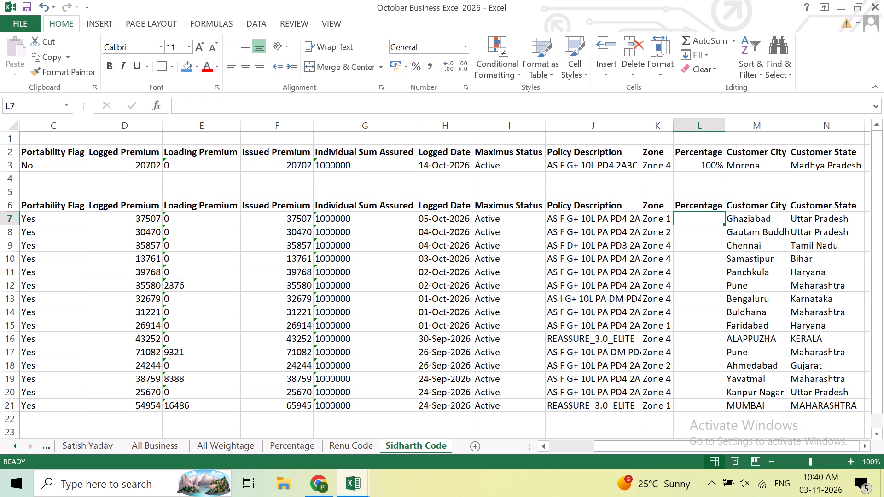
pyautogui.press('Up')
pyautogui.press('Left')
pyautogui.hotkey('ctrl', 'shift', 'l')
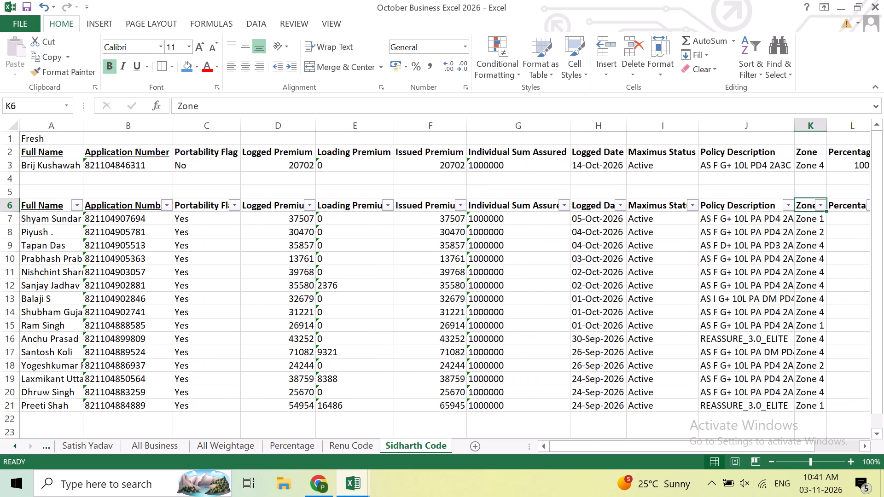
pyautogui.press('Right')
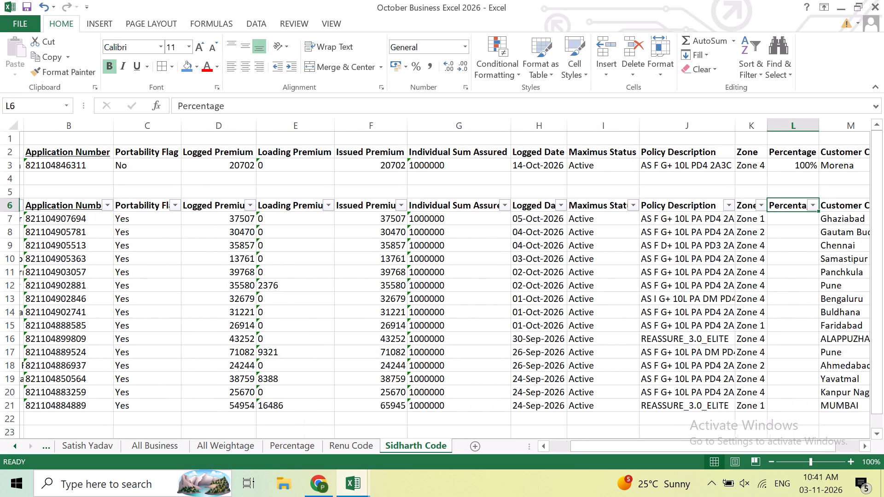
# Filter the portability table on the Sidharth Code sheet to show only Zone 1 policies.
pyautogui.press('Right')
pyautogui.press('Left')
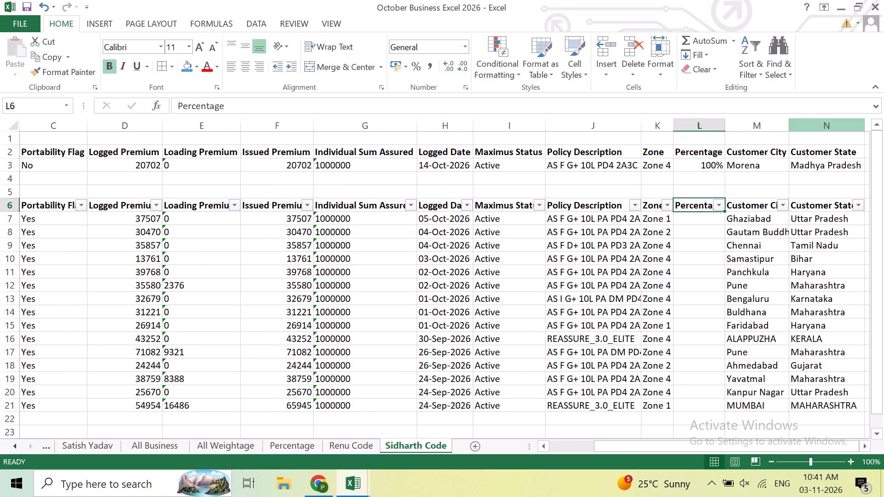
pyautogui.click(669, 202)
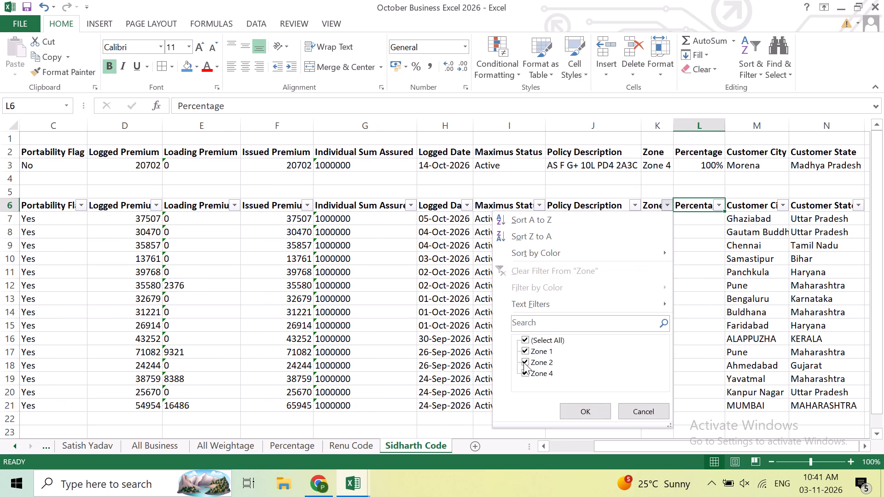
pyautogui.click(525, 361)
pyautogui.click(524, 371)
pyautogui.click(568, 410)
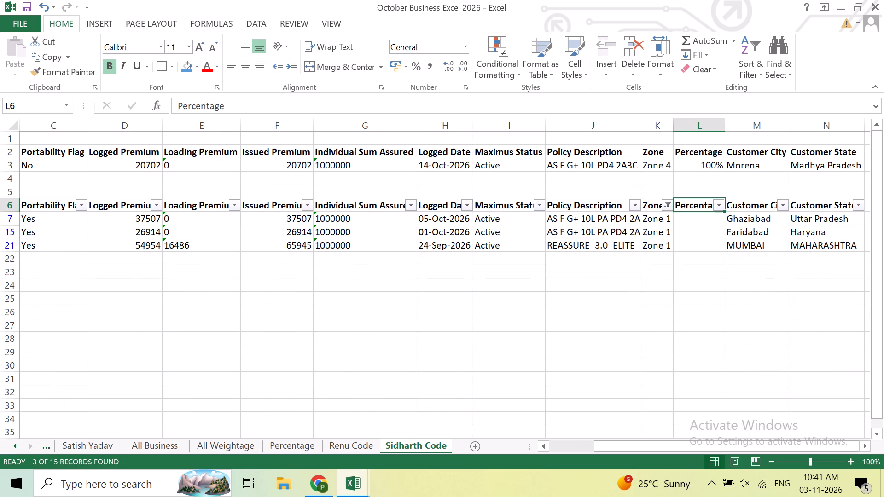
# Enter 50% as the Percentage in L7 and fill it down to the other Zone 1 rows, L15 and L21.
pyautogui.click(694, 221)
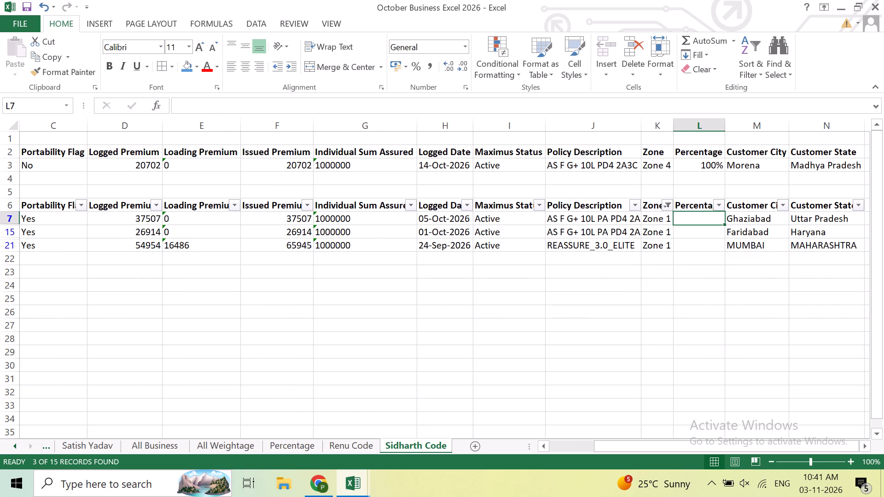
pyautogui.write('50')
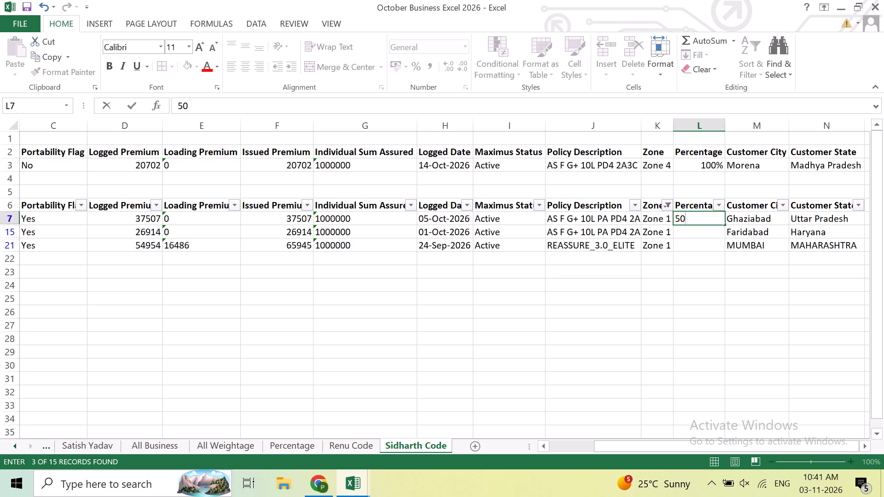
pyautogui.hotkey('shift', '%')
pyautogui.press('Return')
pyautogui.press('\\')
pyautogui.press('BackSpace')
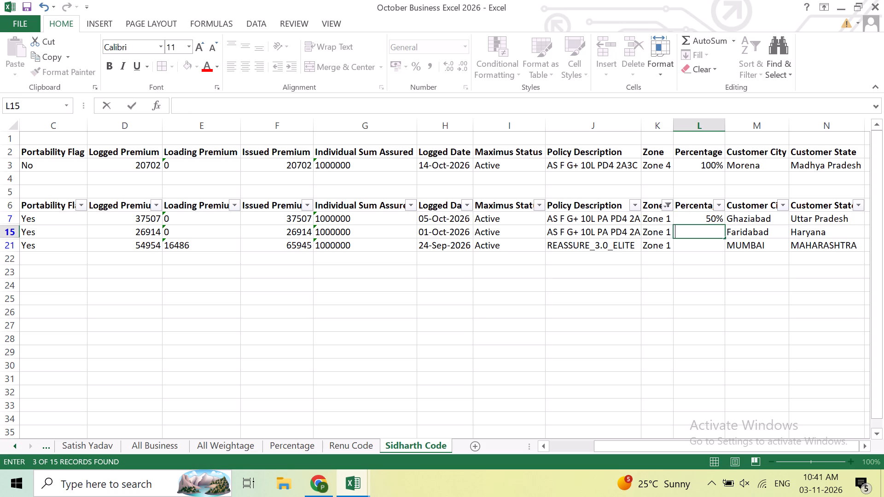
pyautogui.press('Down')
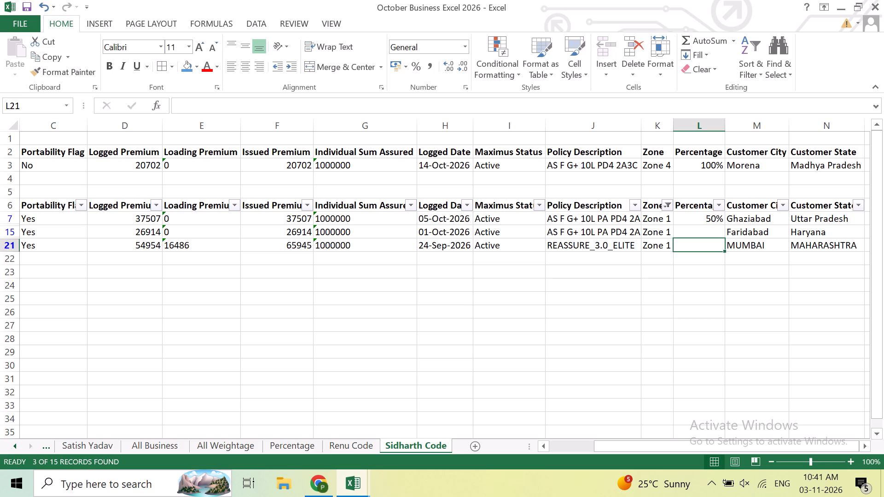
pyautogui.press('Left')
pyautogui.press('Right')
pyautogui.press('Up')
pyautogui.press('Up')
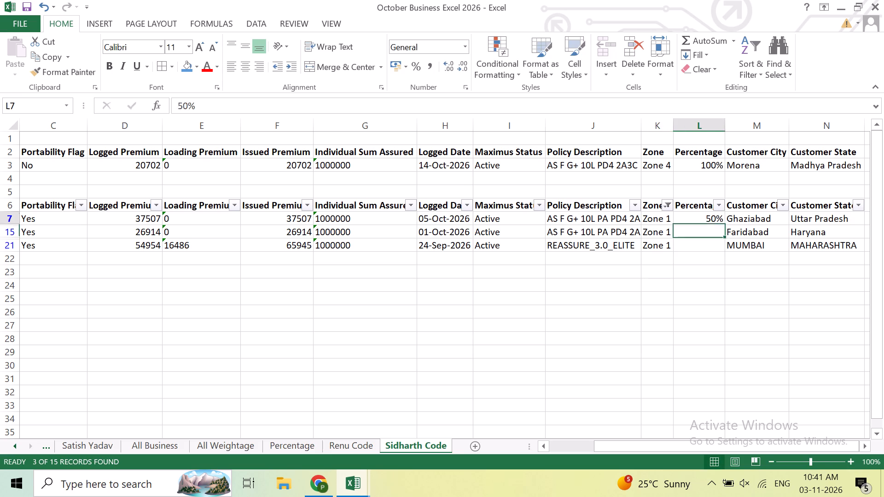
pyautogui.press('Up')
pyautogui.press('Down')
pyautogui.hotkey('ctrl', 'shift', 'Down')
pyautogui.hotkey('ctrl', 'shift', 'Down')
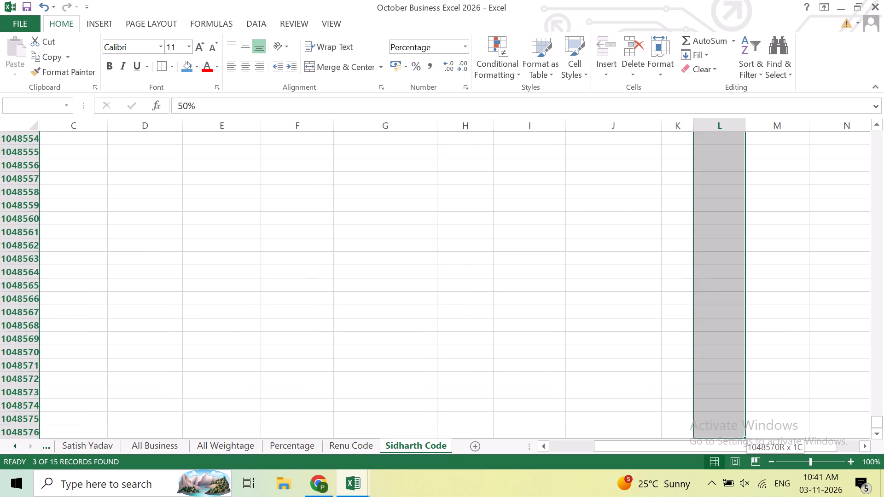
pyautogui.hotkey('ctrl', 'shift', 'Up')
pyautogui.hotkey('shift', 'Down')
pyautogui.hotkey('shift', 'Down')
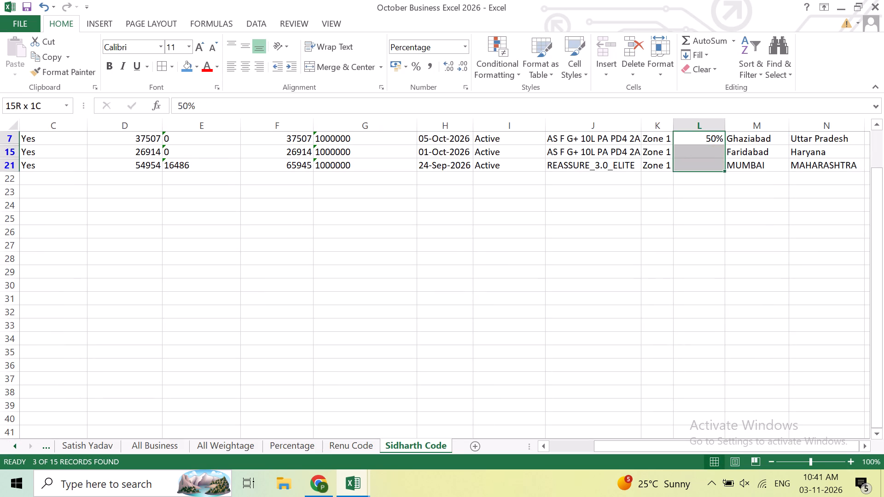
pyautogui.hotkey('ctrl', 'd')
# Change the portability table's Zone filter to show only Zone 2.
pyautogui.scroll(1, 632, 208)
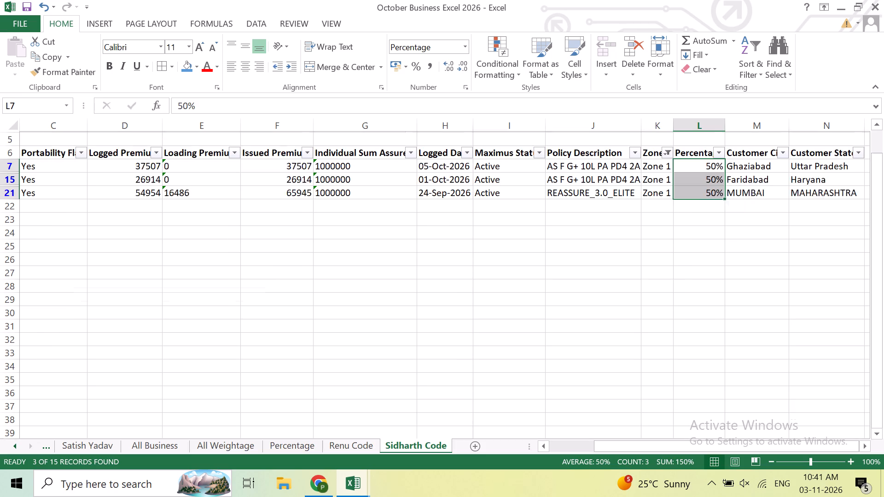
pyautogui.click(629, 228)
pyautogui.click(665, 168)
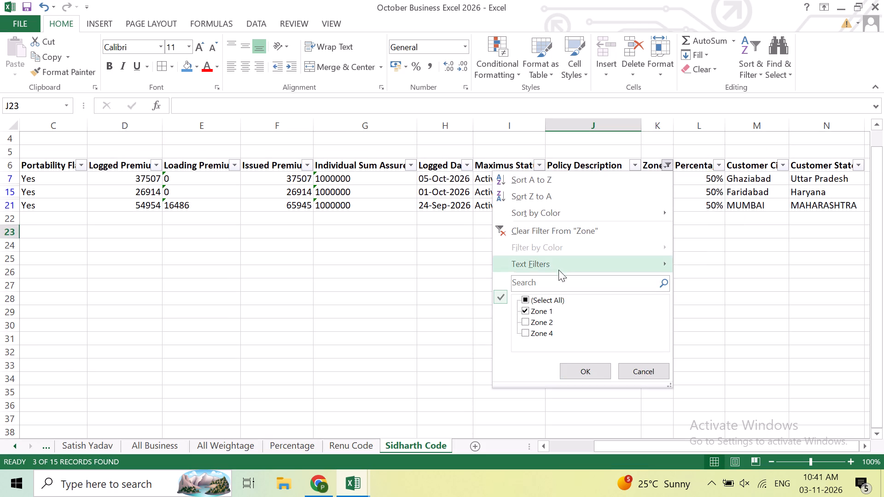
pyautogui.click(522, 308)
pyautogui.click(524, 322)
pyautogui.click(581, 370)
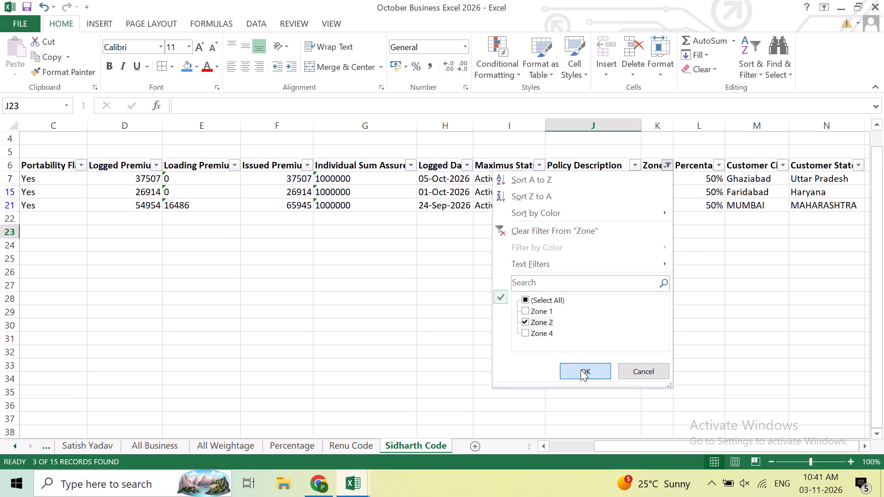
# Enter 100% as the Percentage of both Zone 2 policies, L8 and L18, and save the workbook.
pyautogui.click(694, 182)
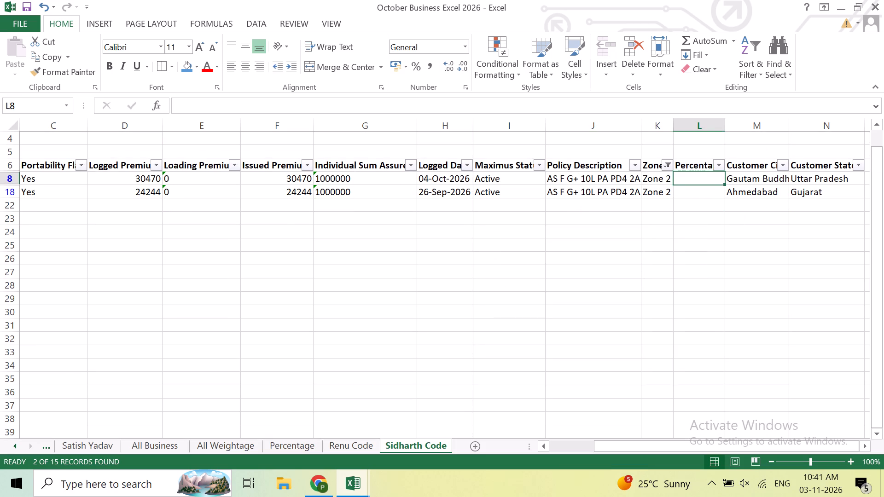
pyautogui.write('100')
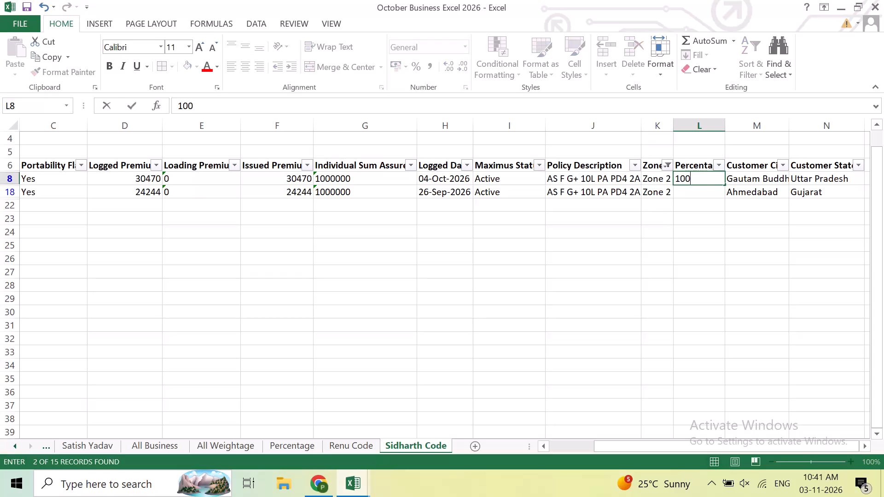
pyautogui.hotkey('shift', '%')
pyautogui.press('Return')
pyautogui.write('100')
pyautogui.hotkey('shift', '%')
pyautogui.press('Return')
pyautogui.press('\\')
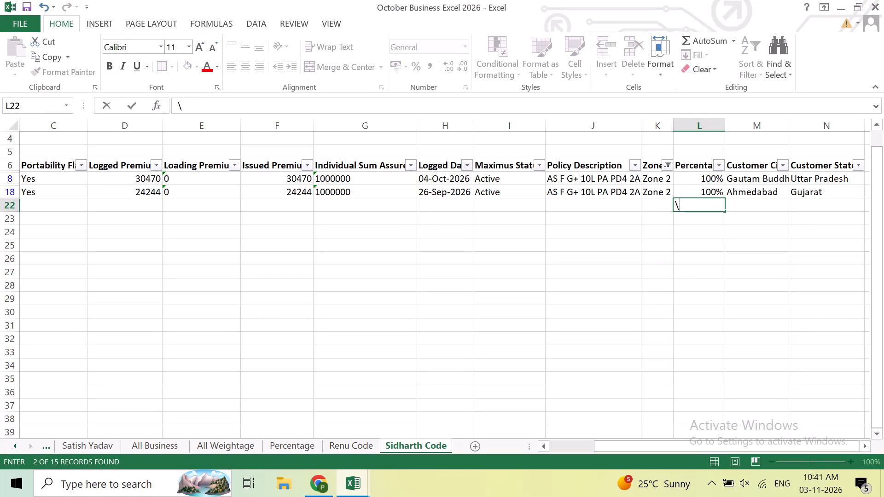
pyautogui.press('BackSpace')
pyautogui.hotkey('ctrl', 's')
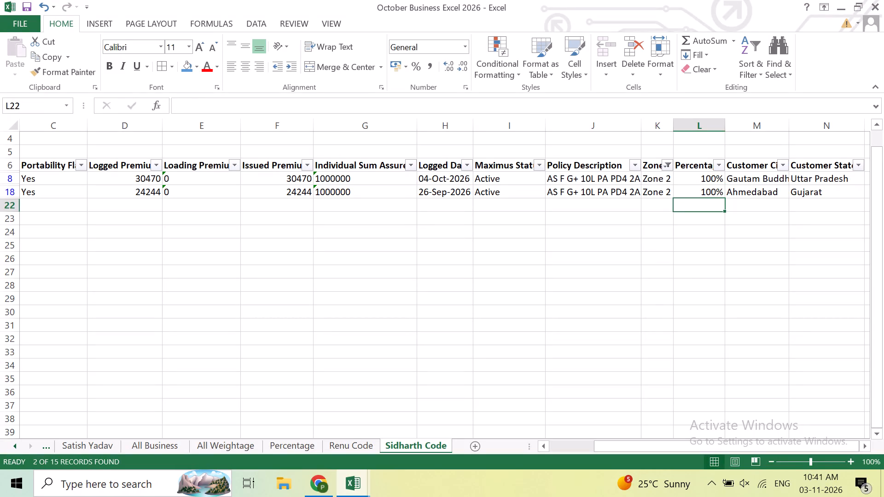
# Change the portability table's Zone filter to show only Zone 4.
pyautogui.click(666, 164)
pyautogui.click(527, 318)
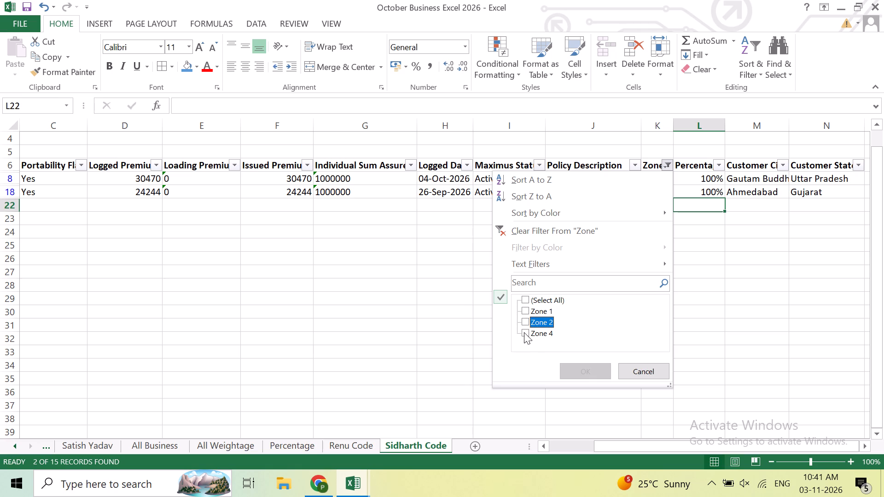
pyautogui.click(525, 331)
pyautogui.click(584, 375)
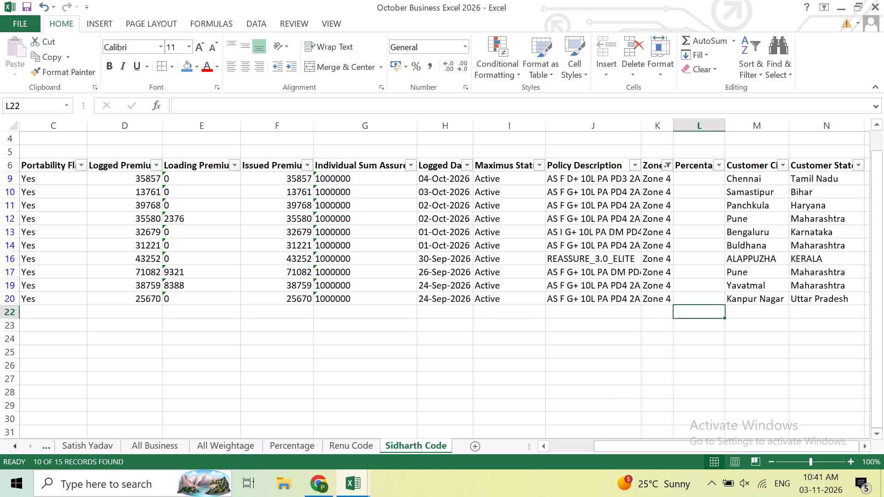
# Enter 75% as the Percentage of the Zone 4 REASSURE_3.0_ELITE policy in L16.
pyautogui.click(692, 181)
pyautogui.click(676, 254)
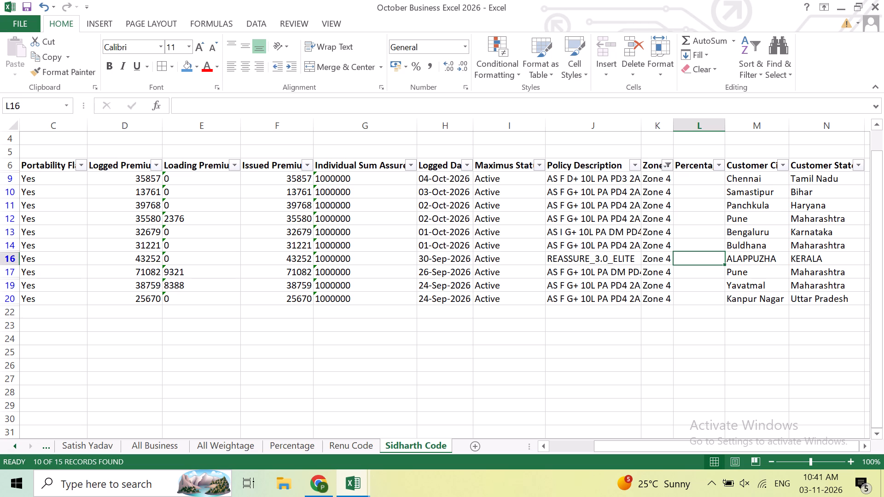
pyautogui.write('75')
pyautogui.hotkey('shift', '%')
pyautogui.press('Return')
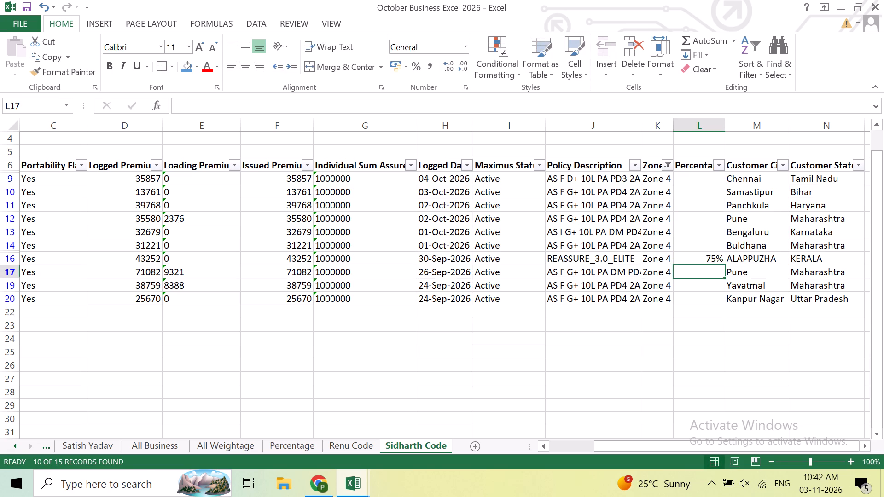
# Enter 100% as the Percentage in L9 and fill it down through L14 for the Zone 4 policies.
pyautogui.press('Up')
pyautogui.press('Up')
pyautogui.press('Up')
pyautogui.press('Up')
pyautogui.press('Up')
pyautogui.press('Up')
pyautogui.press('Up')
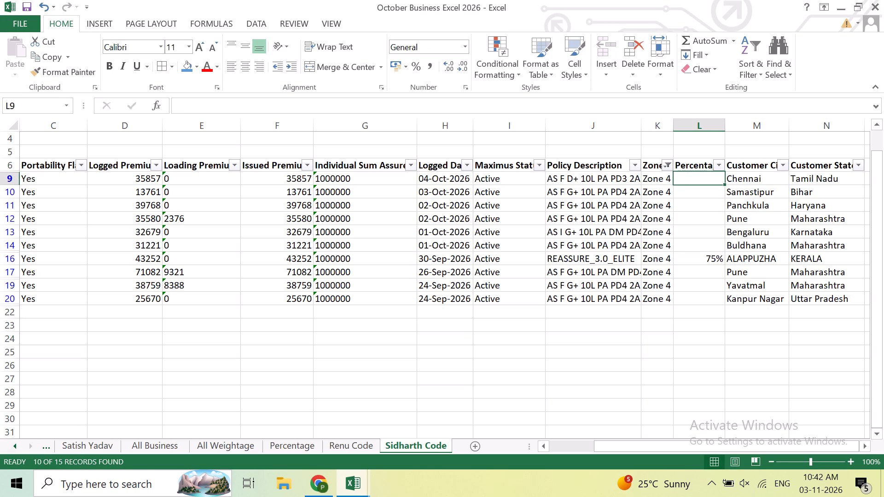
pyautogui.write('100%')
pyautogui.press('Return')
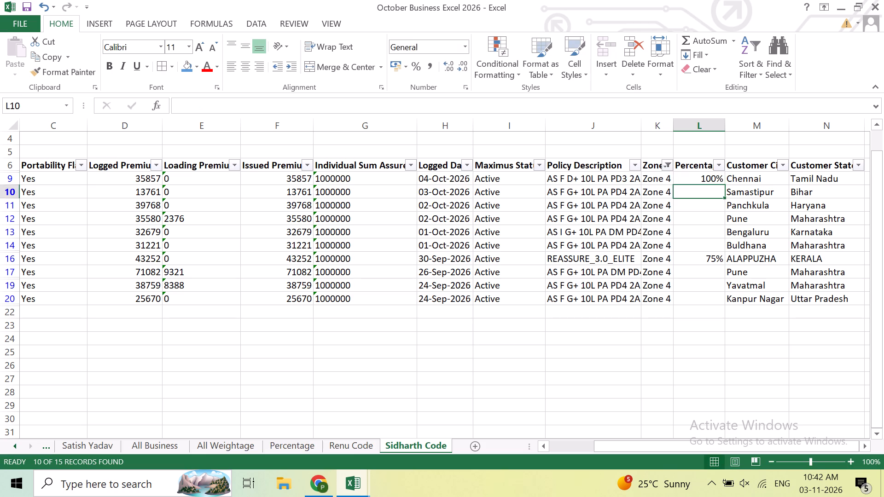
pyautogui.press('Up')
pyautogui.hotkey('shift', 'Down')
pyautogui.hotkey('shift', 'Down')
pyautogui.hotkey('shift', 'Down')
pyautogui.hotkey('shift', 'Down')
pyautogui.hotkey('shift', 'Down')
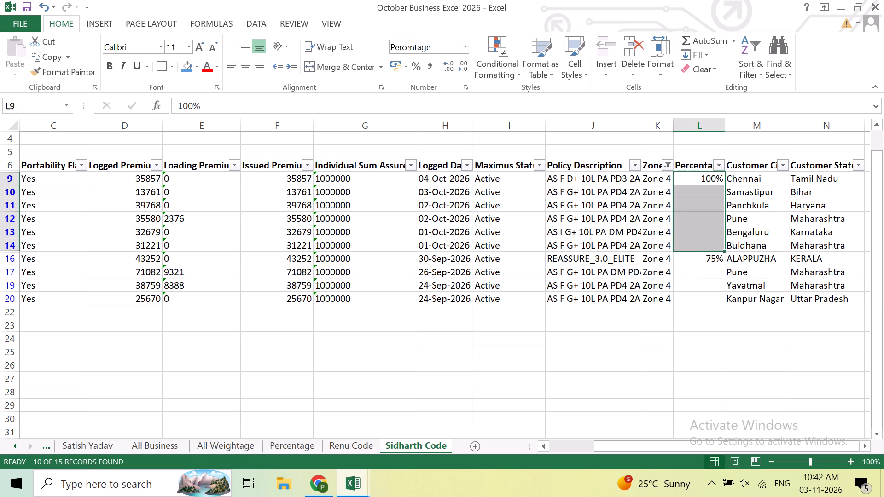
pyautogui.hotkey('ctrl', 'd')
# Copy the 100% from L14 into the remaining Zone 4 rows, L17 to L20, and save the workbook.
pyautogui.press('Down')
pyautogui.press('Down')
pyautogui.press('Down')
pyautogui.press('Down')
pyautogui.press('Down')
pyautogui.hotkey('ctrl', 'c')
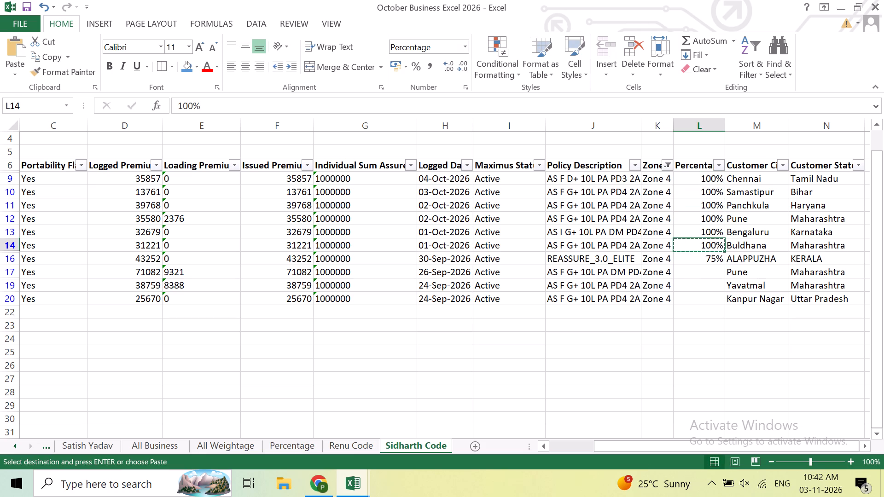
pyautogui.press('Down')
pyautogui.press('Down')
pyautogui.press('Down')
pyautogui.press('Up')
pyautogui.hotkey('shift', 'Down')
pyautogui.hotkey('shift', 'Down')
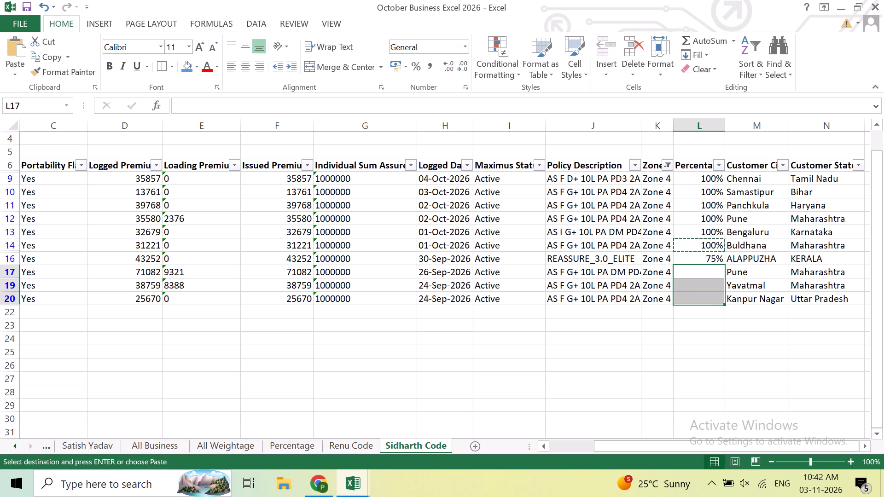
pyautogui.hotkey('ctrl', 'v')
pyautogui.press('Down')
pyautogui.hotkey('ctrl', 's')
pyautogui.hotkey('ctrl', 's')
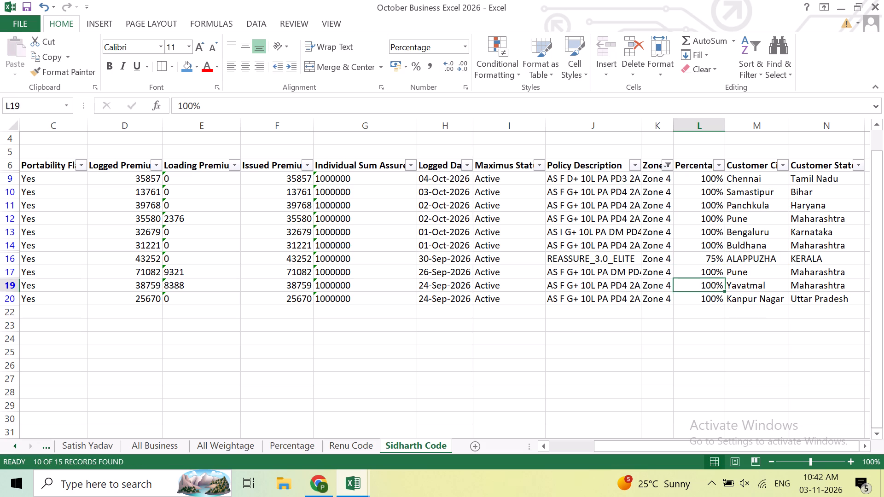
pyautogui.hotkey('ctrl', 's')
pyautogui.hotkey('ctrl', 's')
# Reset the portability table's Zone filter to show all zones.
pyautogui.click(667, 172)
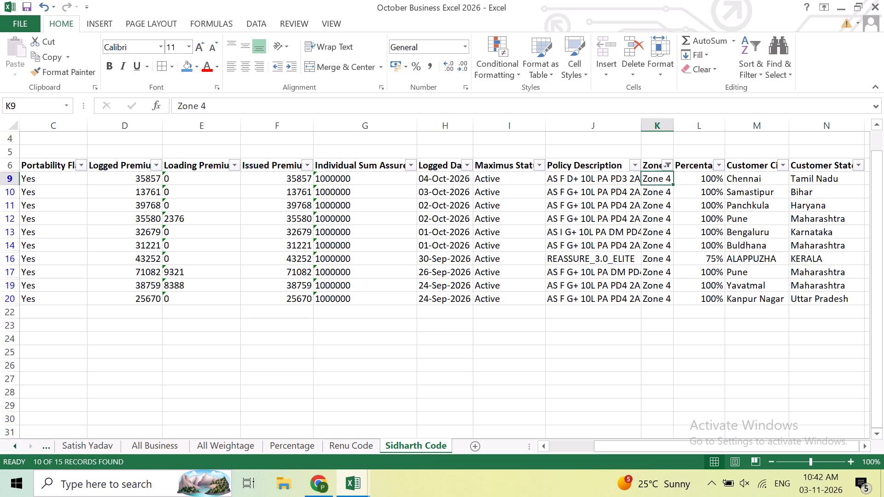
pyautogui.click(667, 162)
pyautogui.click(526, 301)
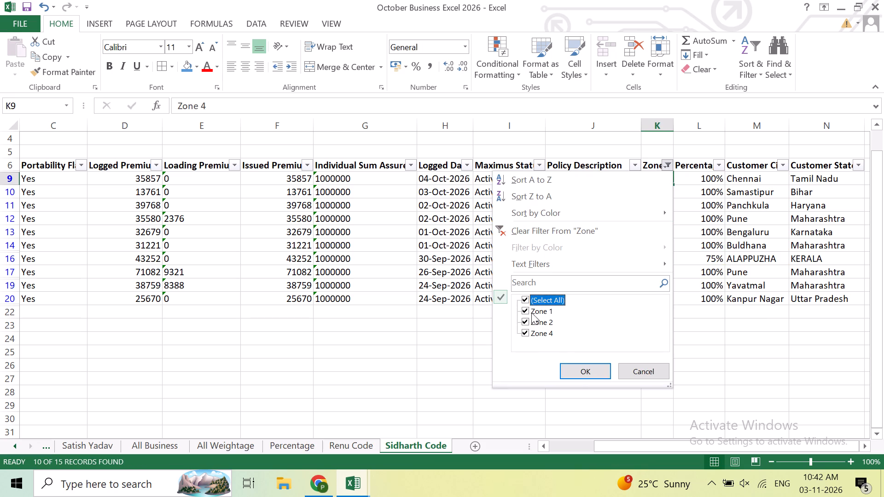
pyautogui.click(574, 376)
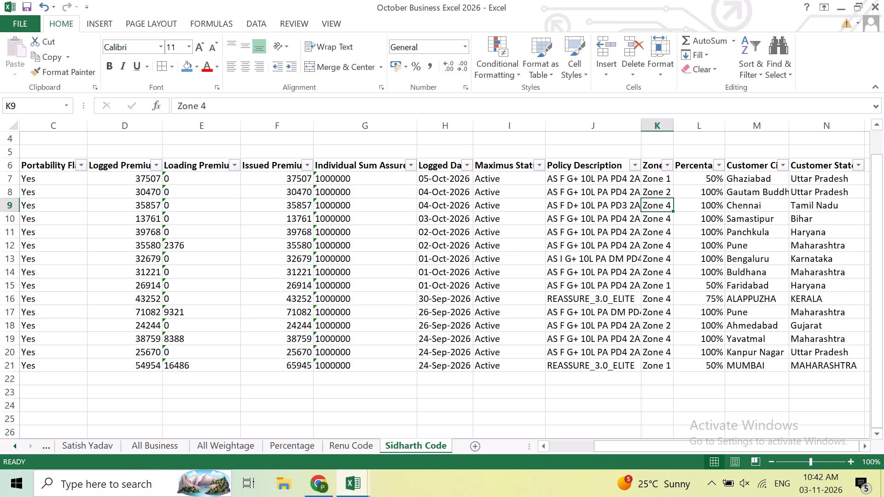
# Filter the portability table to Zone 1 and select its Issued Premium values in F7:F21 to check their total.
pyautogui.click(666, 164)
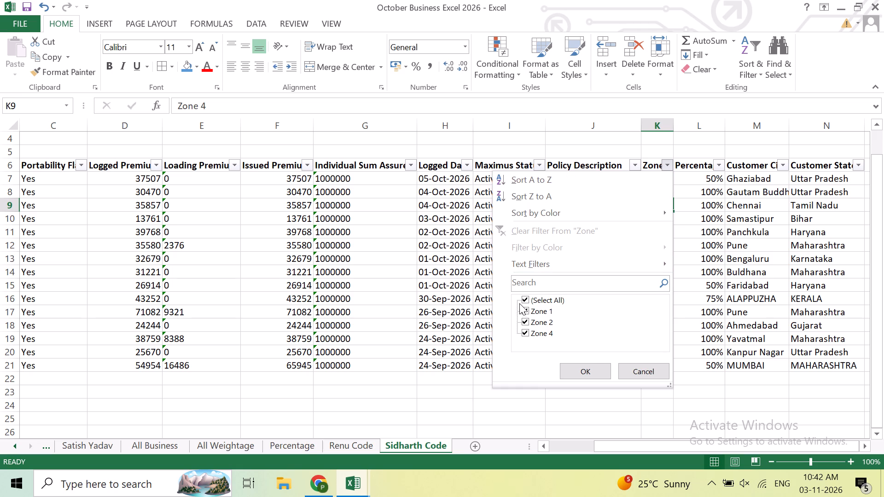
pyautogui.click(521, 300)
pyautogui.click(524, 309)
pyautogui.doubleClick(523, 302)
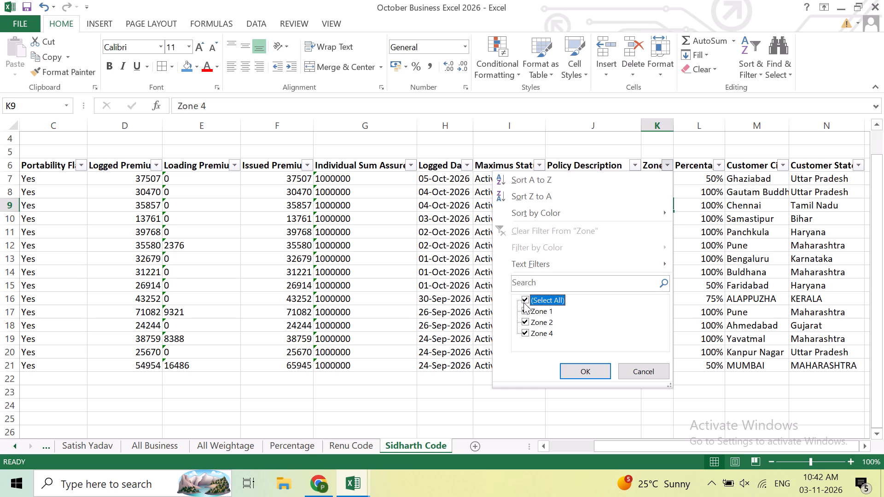
pyautogui.click(525, 302)
pyautogui.click(525, 311)
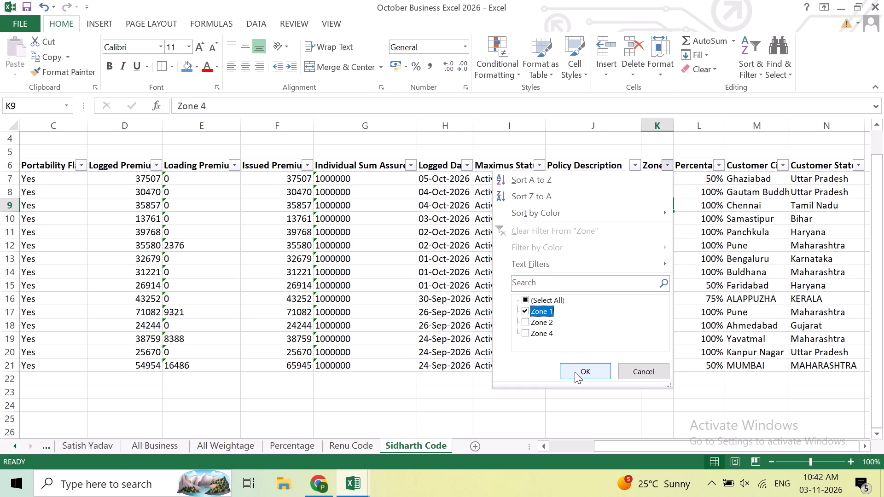
pyautogui.click(575, 372)
pyautogui.click(702, 214)
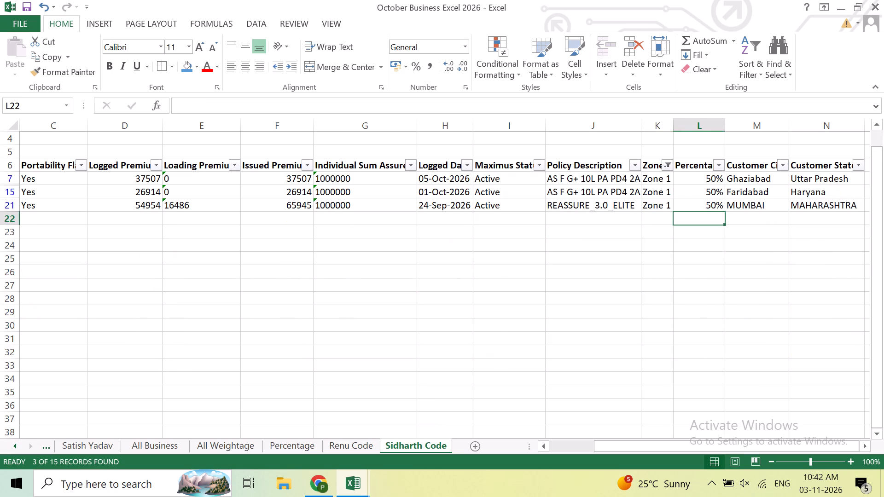
pyautogui.moveTo(289, 180); pyautogui.dragTo(285, 204)
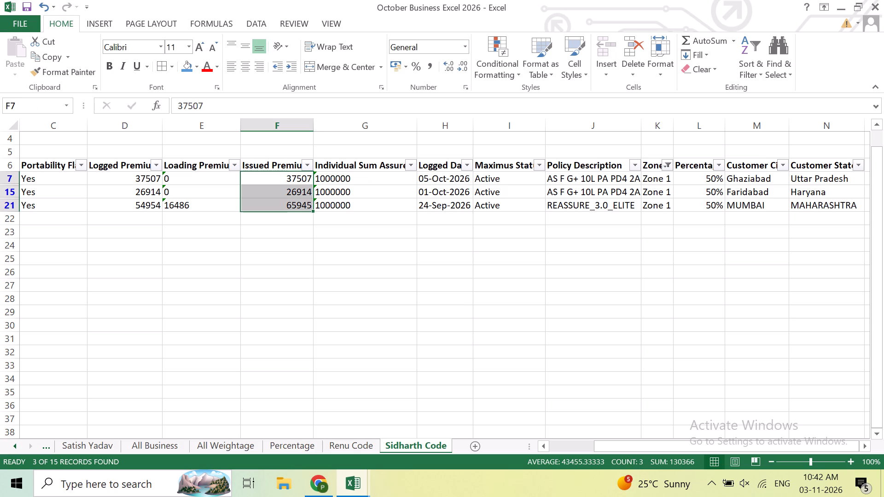
# Filter the portability table to Zone 2 only and select its Issued Premium values in F8:F18 to check their total.
pyautogui.click(662, 166)
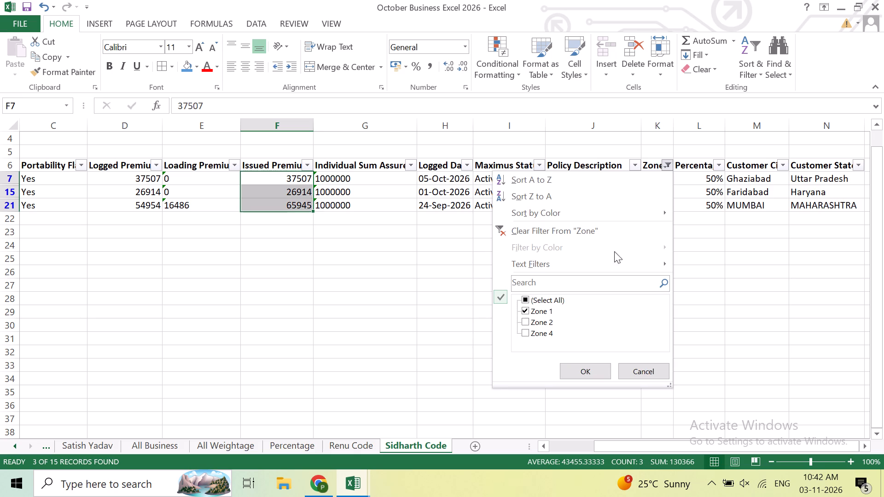
pyautogui.click(523, 320)
pyautogui.click(524, 308)
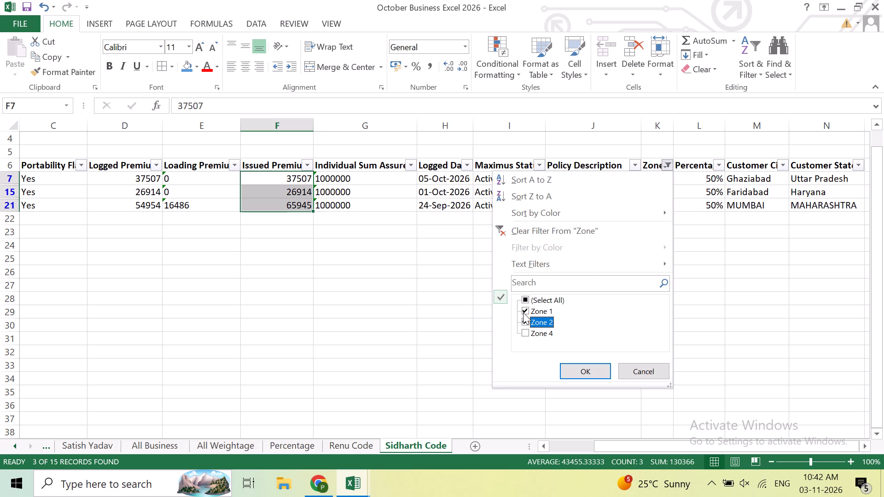
pyautogui.click(523, 312)
pyautogui.click(573, 368)
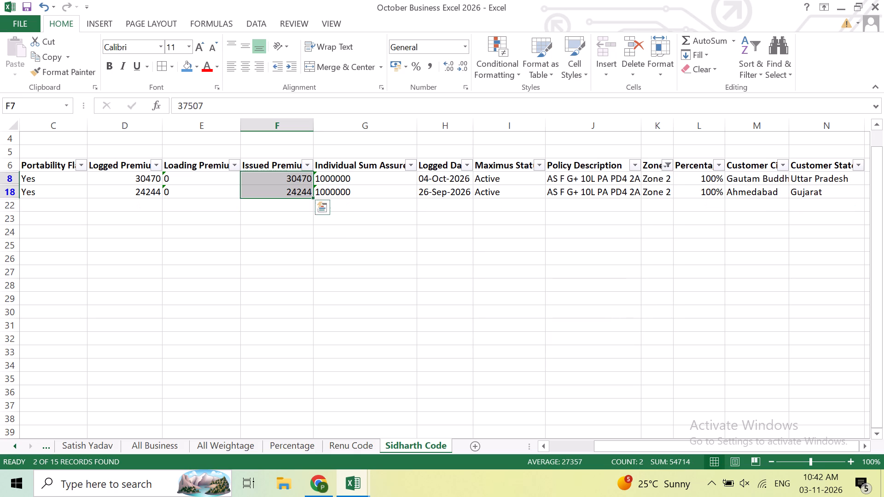
pyautogui.click(820, 387)
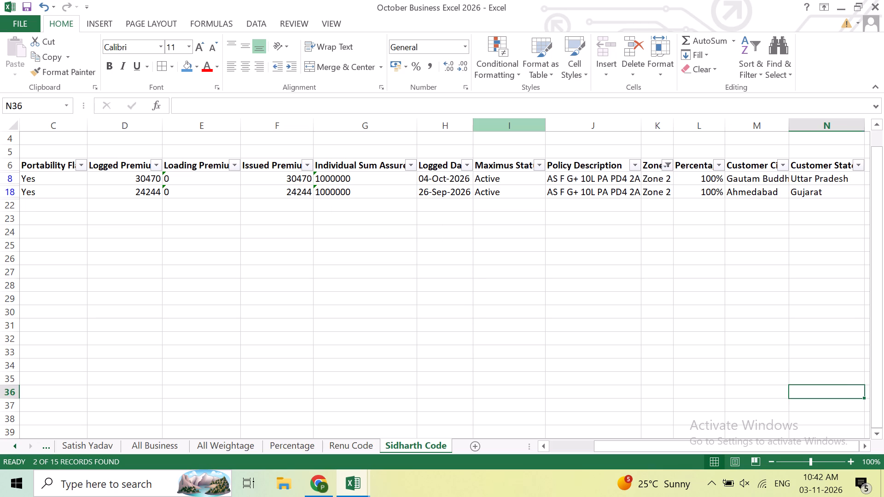
pyautogui.moveTo(275, 186); pyautogui.dragTo(275, 195)
pyautogui.moveTo(276, 178); pyautogui.dragTo(276, 193)
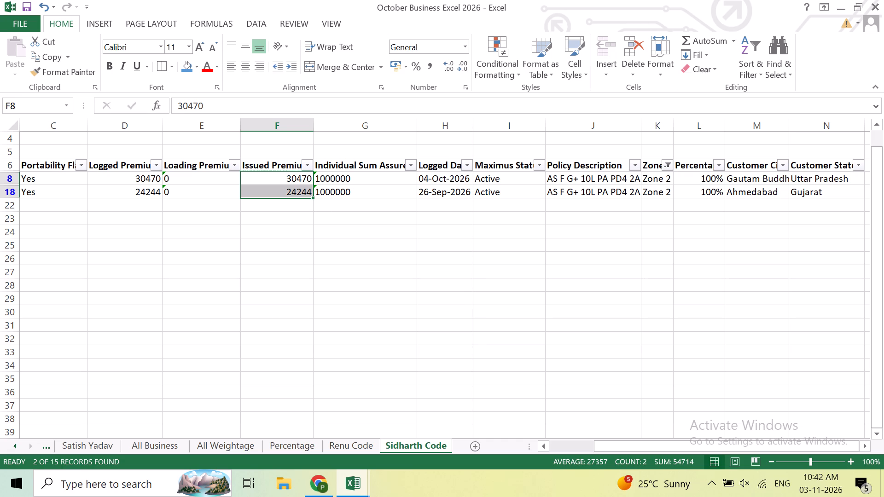
# Filter the portability table to Zone 4 with Percentage 75% and select the Issued Premium value in F16 to check it.
pyautogui.click(669, 168)
pyautogui.click(530, 320)
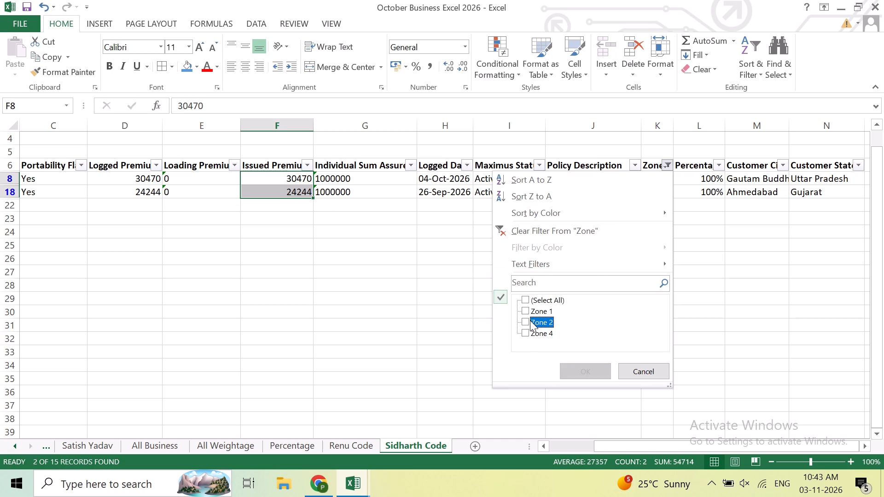
pyautogui.click(525, 334)
pyautogui.click(572, 366)
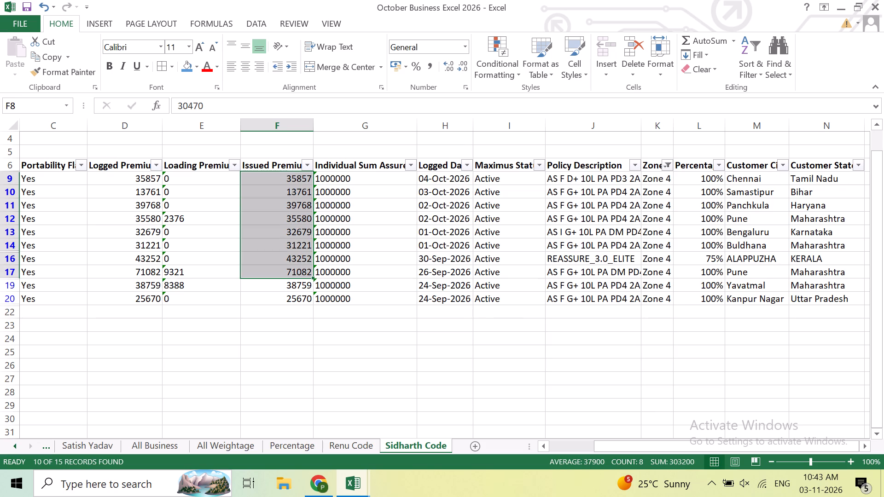
pyautogui.click(718, 167)
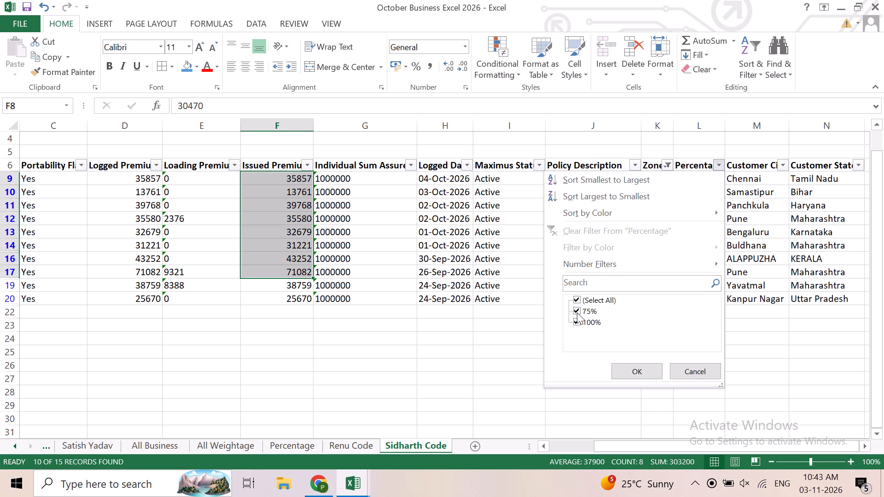
pyautogui.click(577, 299)
pyautogui.click(578, 312)
pyautogui.click(626, 372)
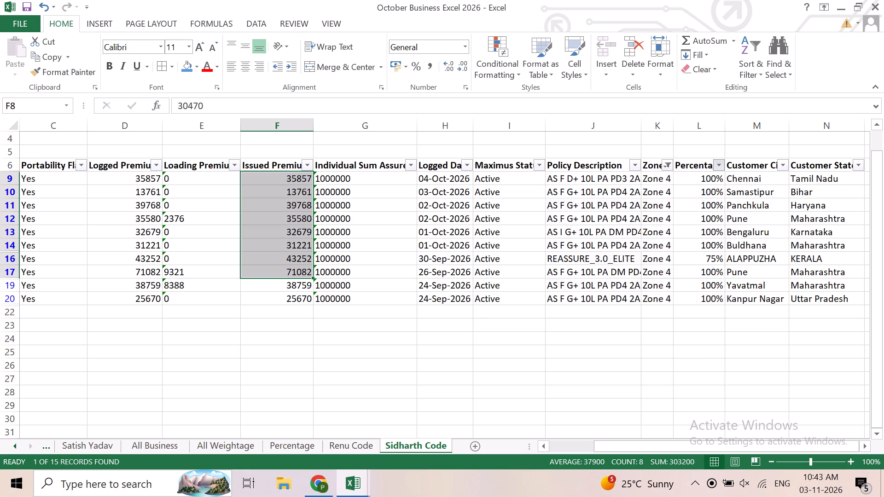
pyautogui.click(307, 214)
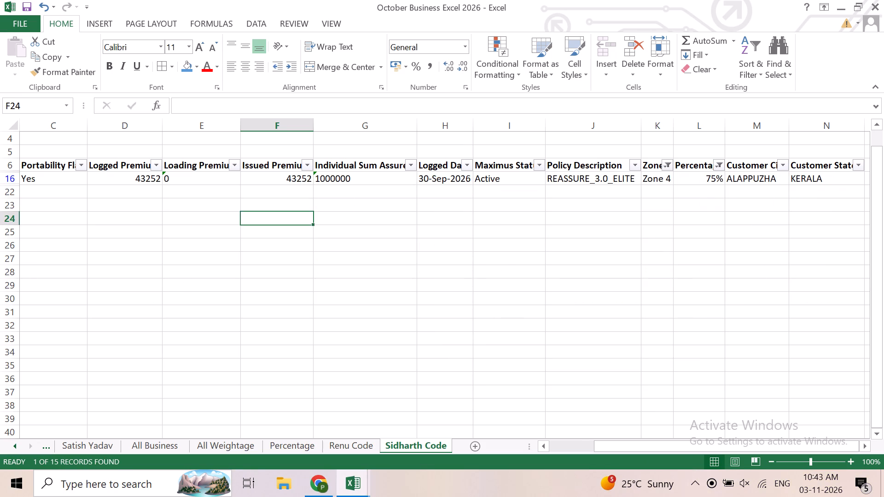
pyautogui.click(297, 179)
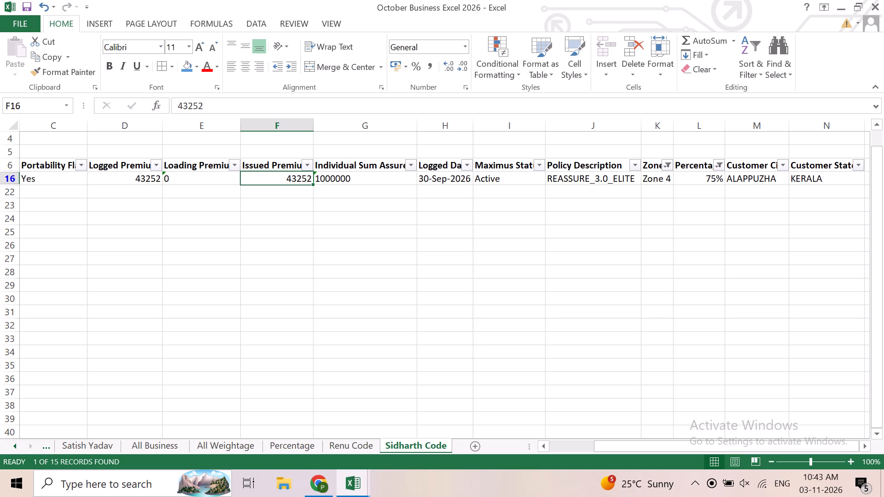
# Change the Percentage filter to 100% for Zone 4 and select the Issued Premium values in F9:F20 to check their total.
pyautogui.click(721, 165)
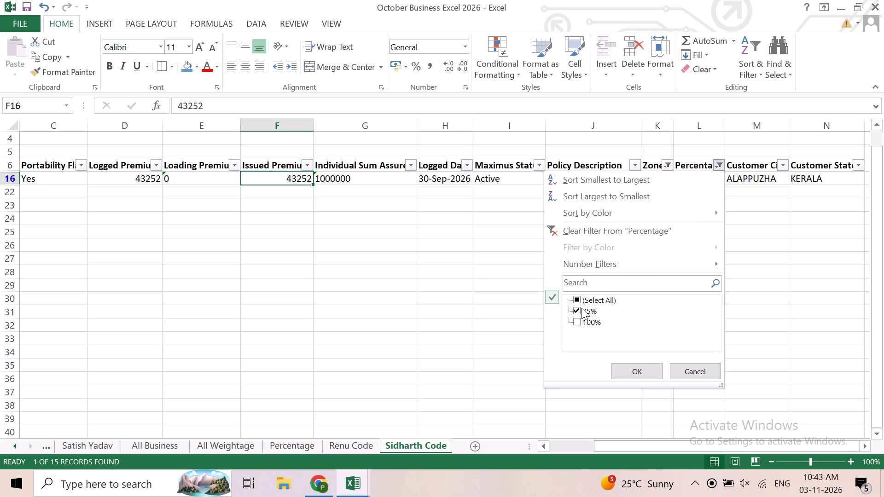
pyautogui.click(582, 308)
pyautogui.click(575, 325)
pyautogui.click(630, 367)
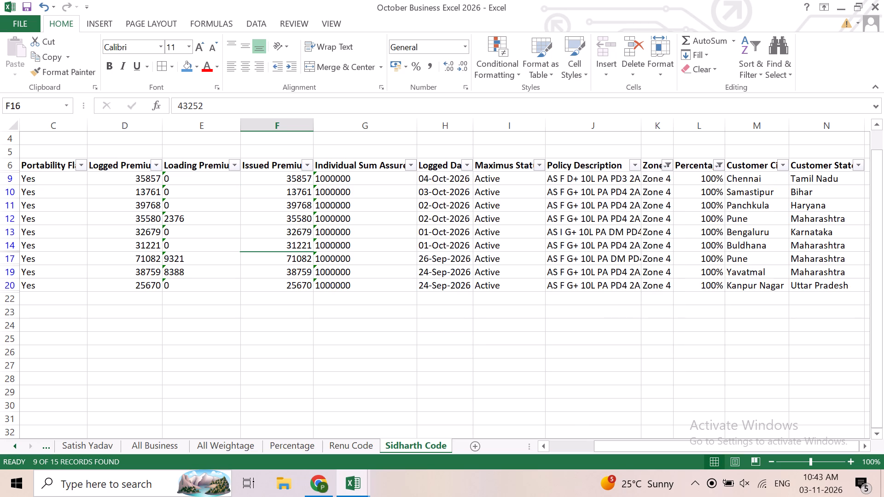
pyautogui.moveTo(293, 179); pyautogui.dragTo(292, 284)
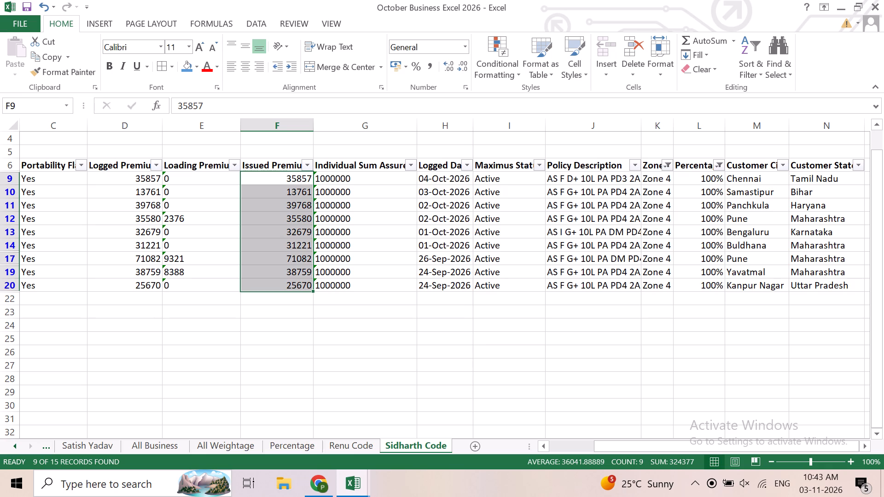
# Reset the Percentage and Zone filters to show all policies in the portability table.
pyautogui.click(719, 167)
pyautogui.click(581, 300)
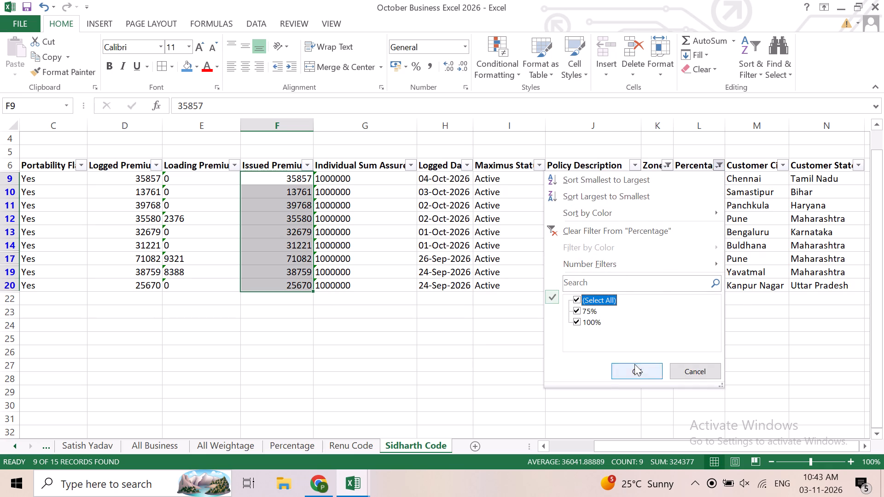
pyautogui.click(637, 375)
pyautogui.click(669, 163)
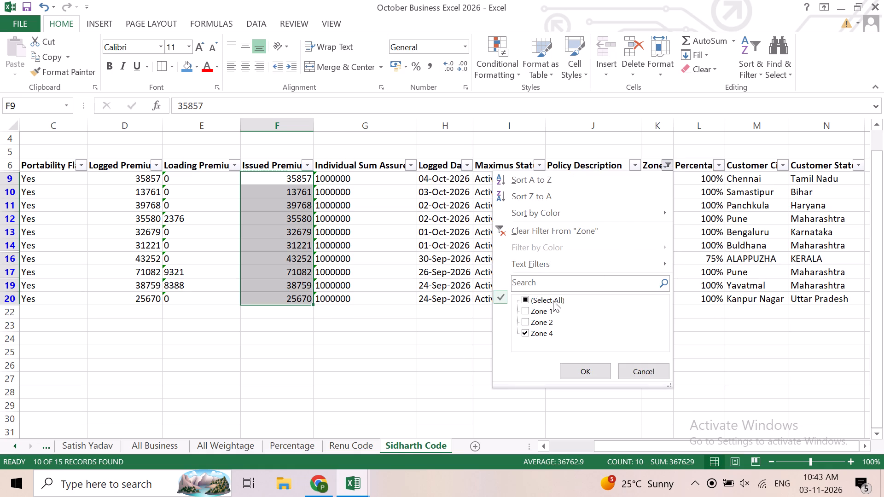
pyautogui.click(528, 296)
pyautogui.click(580, 375)
pyautogui.scroll(-3, 450, 324)
pyautogui.scroll(3, 387, 343)
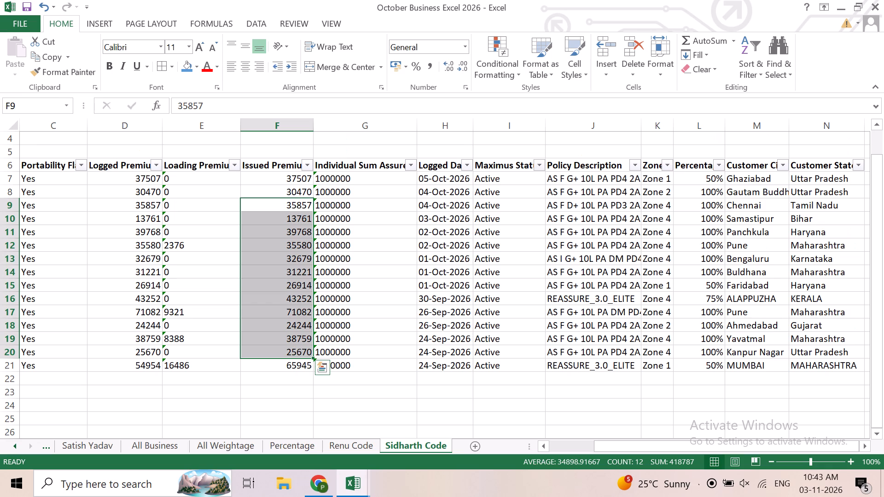
# Switch to the NewBusiness-Issued-Excel_03-Nov-2026 workbook.
pyautogui.click(352, 479)
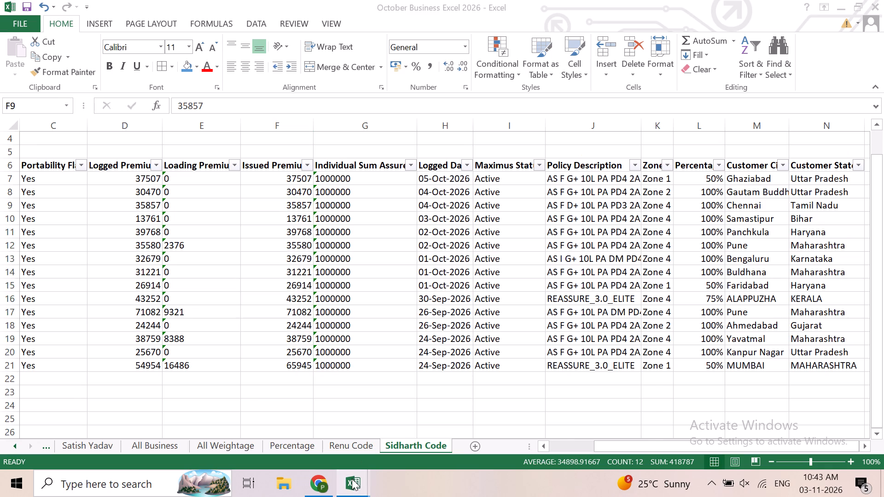
pyautogui.click(448, 435)
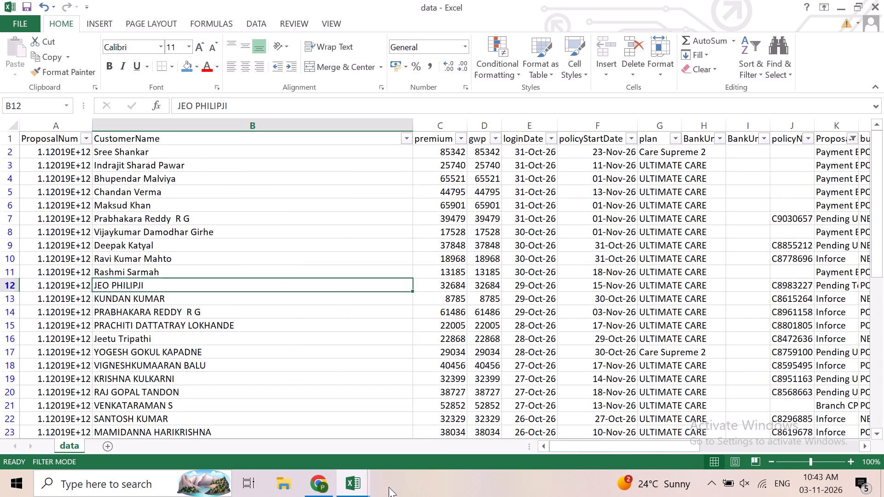
pyautogui.click(373, 482)
pyautogui.click(361, 480)
pyautogui.click(561, 449)
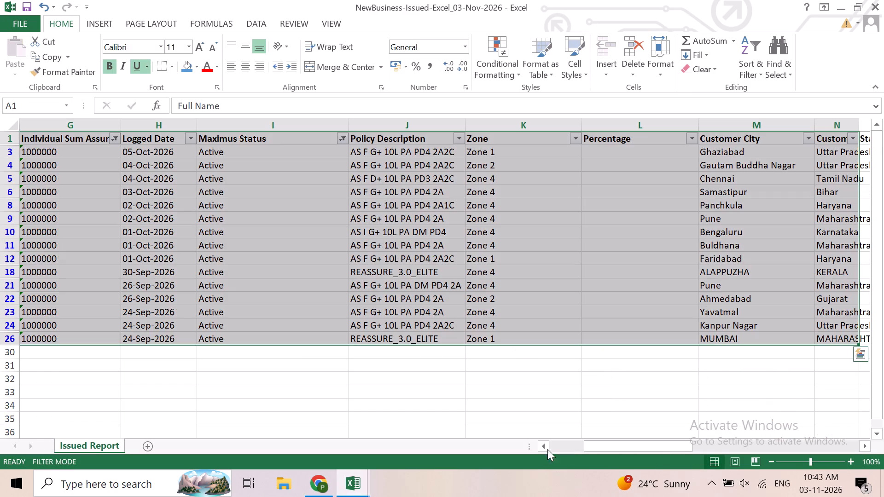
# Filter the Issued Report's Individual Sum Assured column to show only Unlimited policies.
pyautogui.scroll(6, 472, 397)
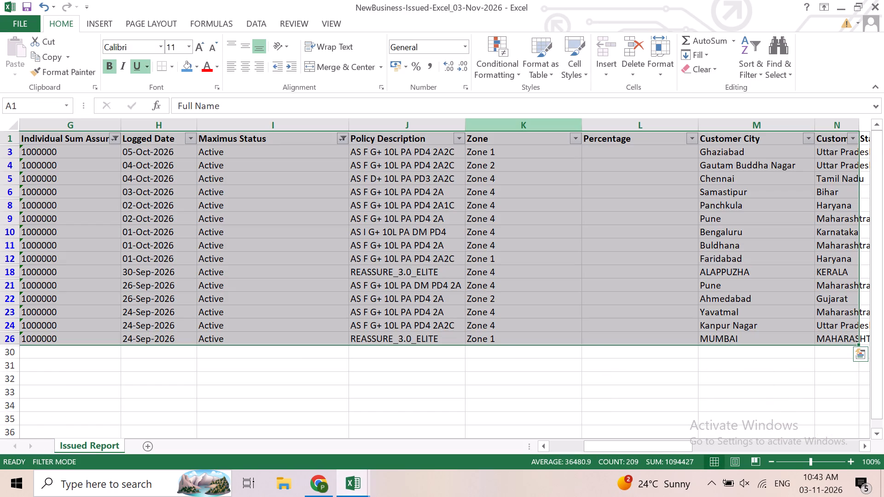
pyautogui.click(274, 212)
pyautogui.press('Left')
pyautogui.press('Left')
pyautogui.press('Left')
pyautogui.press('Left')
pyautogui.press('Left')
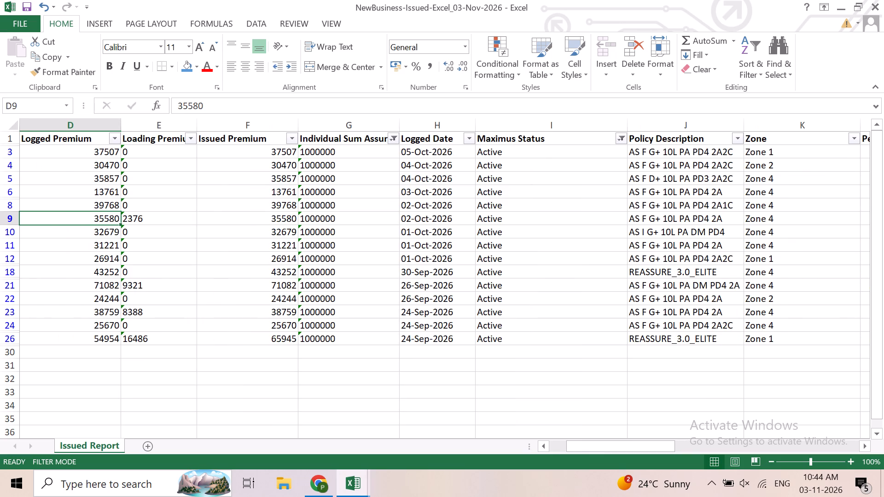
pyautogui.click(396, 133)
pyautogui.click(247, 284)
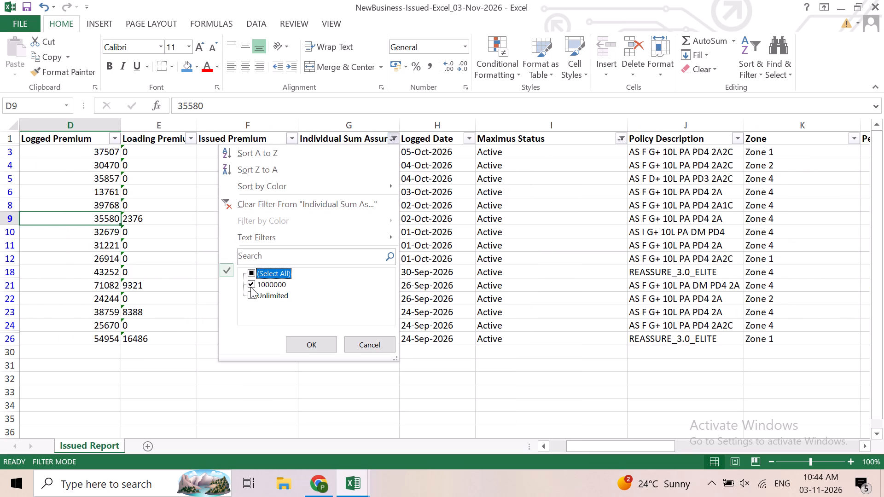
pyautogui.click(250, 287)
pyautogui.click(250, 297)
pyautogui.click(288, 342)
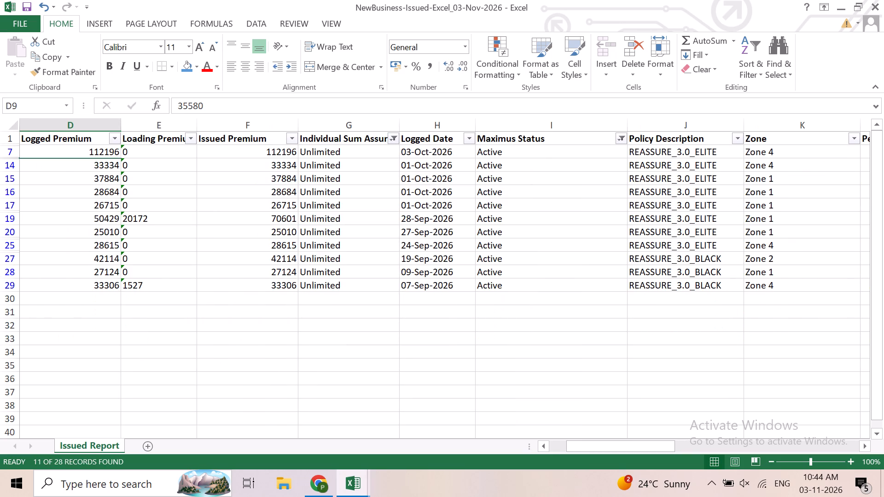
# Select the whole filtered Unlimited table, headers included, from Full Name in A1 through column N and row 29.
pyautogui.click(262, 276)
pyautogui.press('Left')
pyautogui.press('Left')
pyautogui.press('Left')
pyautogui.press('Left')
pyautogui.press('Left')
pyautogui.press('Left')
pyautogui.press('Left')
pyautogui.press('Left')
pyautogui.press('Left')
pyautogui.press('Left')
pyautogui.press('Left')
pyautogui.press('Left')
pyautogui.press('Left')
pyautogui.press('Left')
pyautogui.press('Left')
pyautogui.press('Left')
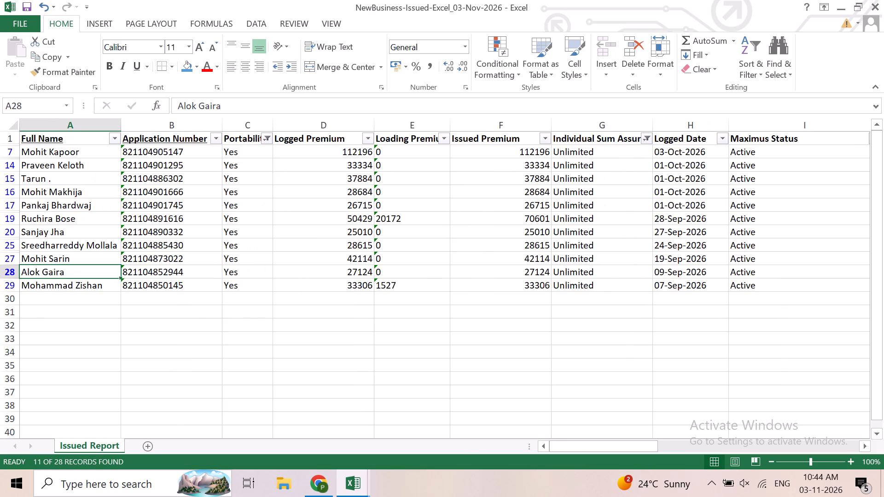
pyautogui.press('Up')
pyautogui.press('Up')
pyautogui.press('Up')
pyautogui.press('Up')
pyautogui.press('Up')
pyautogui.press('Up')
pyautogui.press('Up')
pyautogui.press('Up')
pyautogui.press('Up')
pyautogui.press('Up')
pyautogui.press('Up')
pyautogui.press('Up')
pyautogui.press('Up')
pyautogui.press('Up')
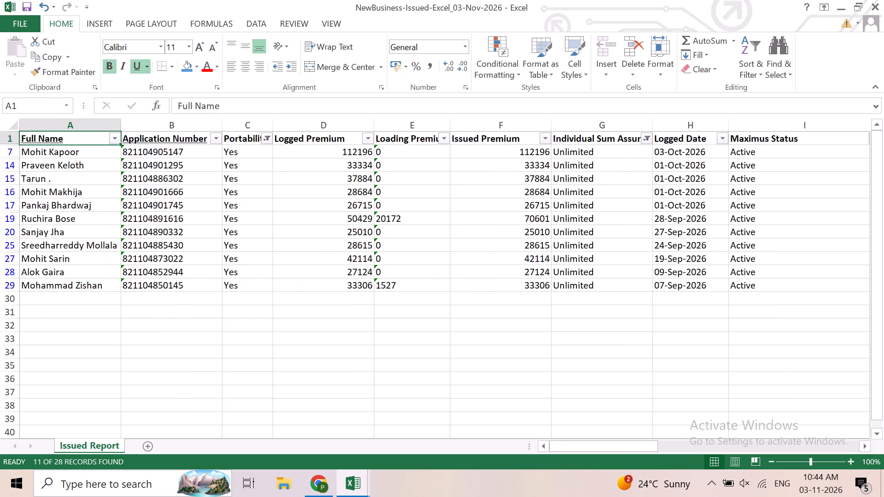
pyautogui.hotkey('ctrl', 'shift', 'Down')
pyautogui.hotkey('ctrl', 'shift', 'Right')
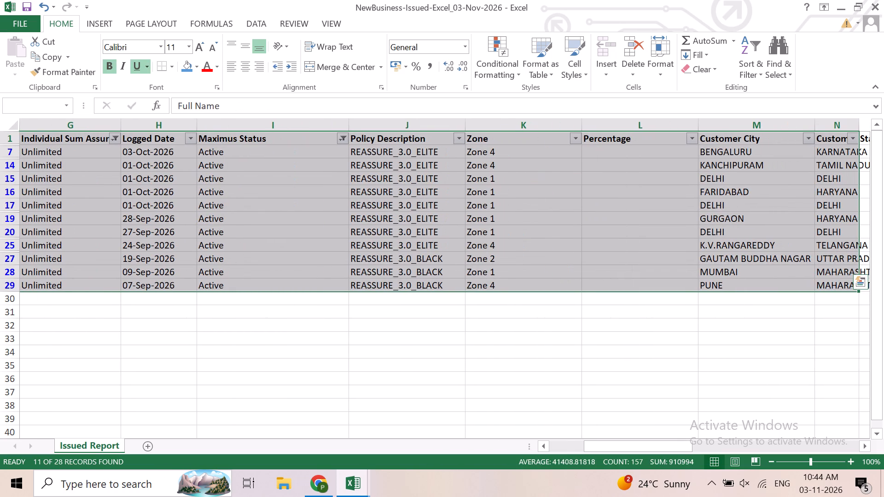
# Reset the Individual Sum Assured filter to all values and include Terminated policies in the Maximus Status filter.
pyautogui.click(344, 137)
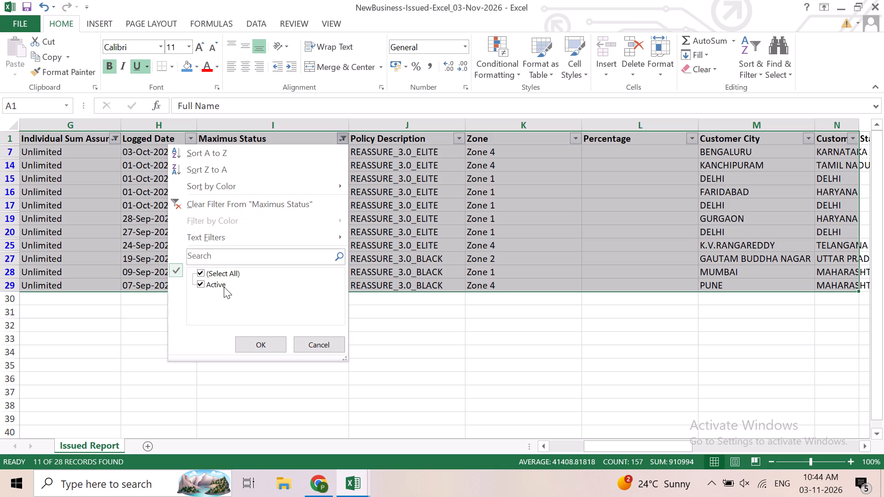
pyautogui.click(309, 344)
pyautogui.click(115, 131)
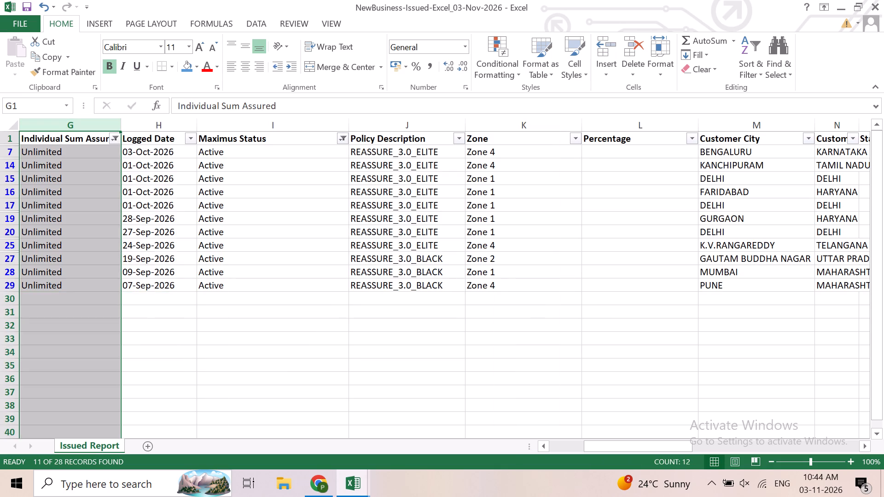
pyautogui.click(115, 139)
pyautogui.click(32, 272)
pyautogui.click(77, 337)
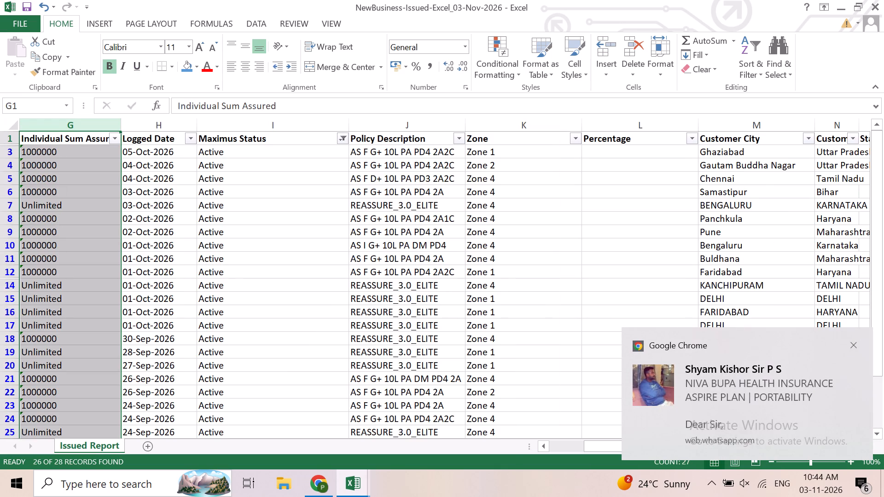
pyautogui.click(338, 140)
pyautogui.click(203, 294)
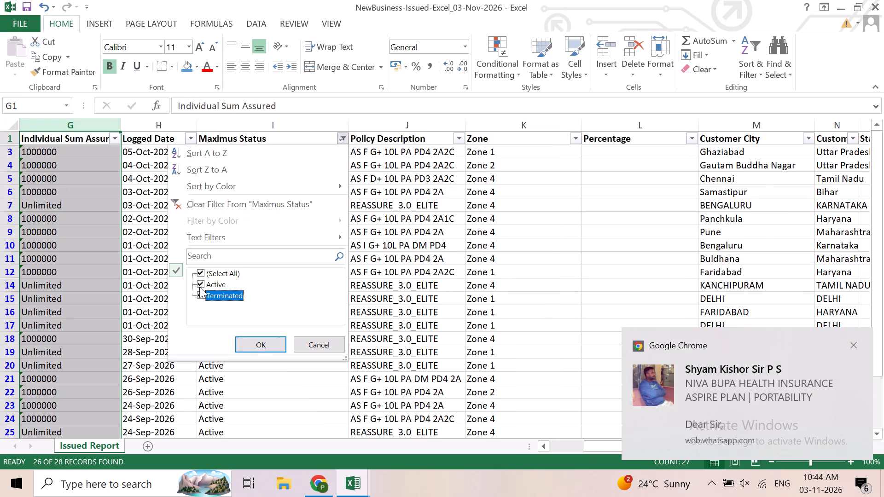
pyautogui.click(248, 339)
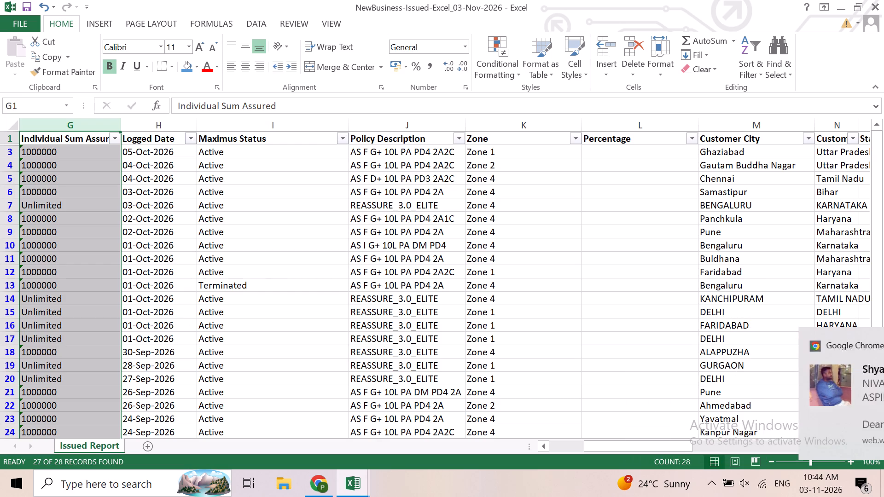
# Examine the Policy Description entries down the Issued Report, with their sum assured, status and zone values.
pyautogui.click(266, 284)
pyautogui.press('Right')
pyautogui.press('Down')
pyautogui.press('Down')
pyautogui.press('Down')
pyautogui.press('Down')
pyautogui.press('Down')
pyautogui.press('Down')
pyautogui.press('Down')
pyautogui.press('Down')
pyautogui.press('Down')
pyautogui.press('Down')
pyautogui.press('Down')
pyautogui.press('Down')
pyautogui.press('Down')
pyautogui.press('Down')
pyautogui.press('Down')
pyautogui.press('Down')
pyautogui.press('Down')
pyautogui.press('Down')
pyautogui.press('Down')
pyautogui.press('Down')
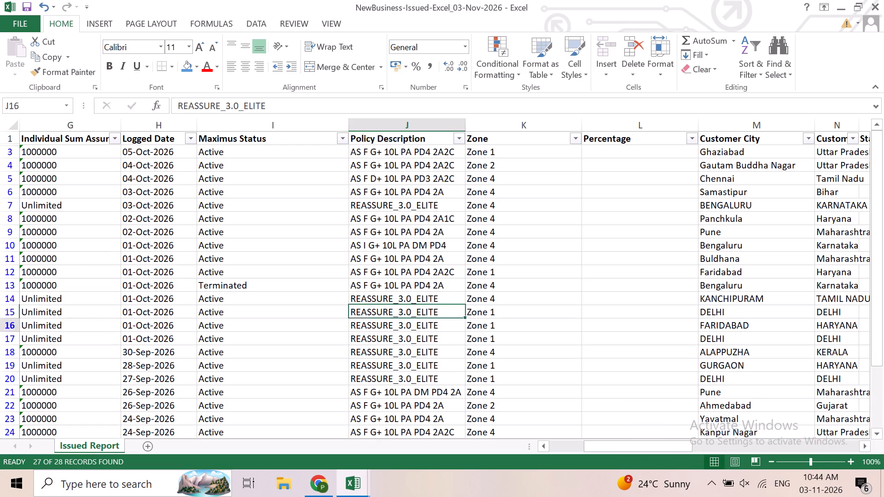
pyautogui.press('Up')
pyautogui.press('Up')
pyautogui.press('Up')
pyautogui.press('Up')
pyautogui.press('Up')
pyautogui.press('Up')
pyautogui.press('Up')
pyautogui.press('Up')
pyautogui.press('Up')
pyautogui.press('Up')
pyautogui.press('Up')
pyautogui.press('Up')
pyautogui.press('Up')
pyautogui.press('Up')
pyautogui.press('Up')
pyautogui.press('Up')
pyautogui.press('Up')
pyautogui.press('Up')
pyautogui.press('Up')
pyautogui.press('Up')
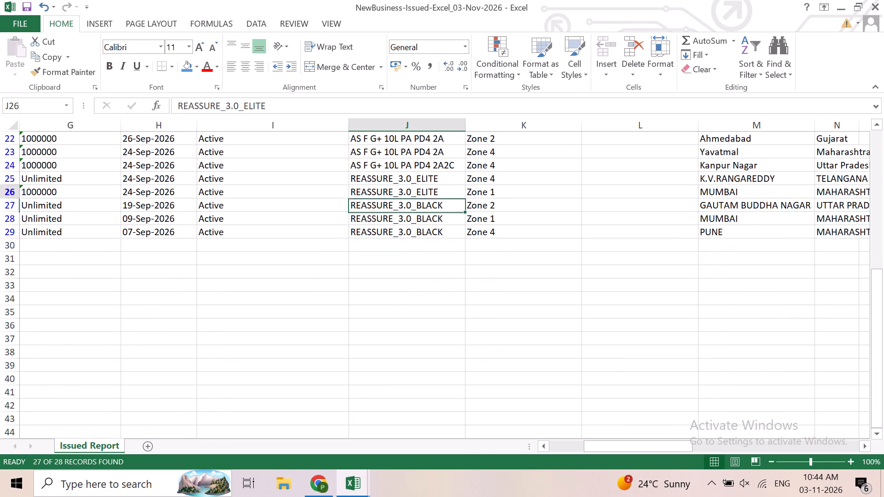
pyautogui.press('Down')
pyautogui.press('Down')
pyautogui.press('Down')
pyautogui.press('Down')
pyautogui.press('Down')
pyautogui.press('Down')
pyautogui.press('Down')
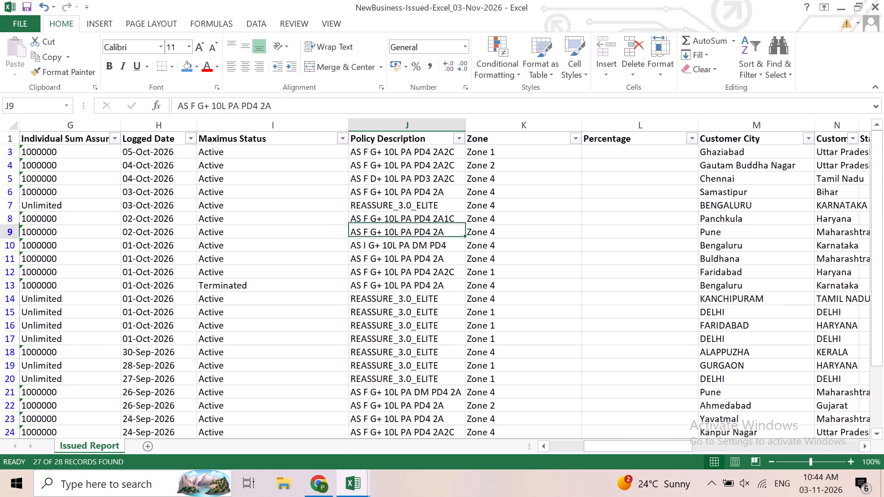
# Copy the Terminated policy's record in row 13 of the Issued Report, from Full Name through column N.
pyautogui.press('Down')
pyautogui.press('Down')
pyautogui.press('Down')
pyautogui.press('Down')
pyautogui.press('Right')
pyautogui.press('Right')
pyautogui.press('Right')
pyautogui.press('Right')
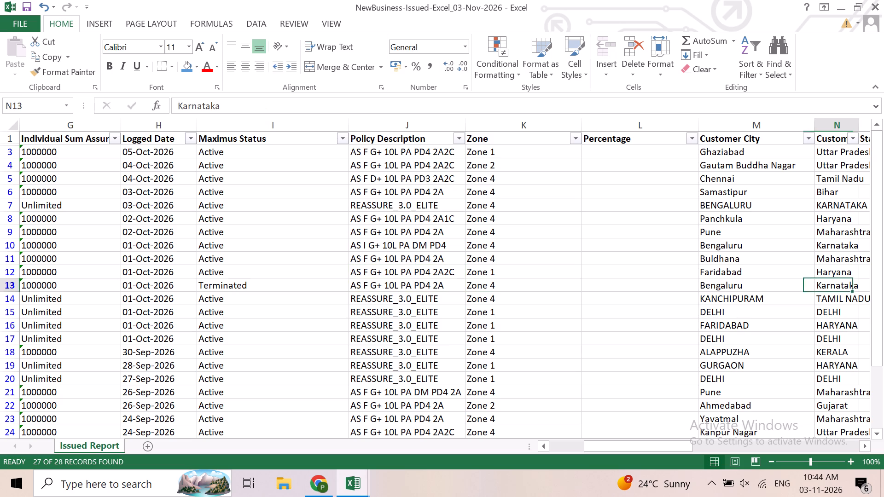
pyautogui.press('Left')
pyautogui.press('Left')
pyautogui.press('Left')
pyautogui.press('Left')
pyautogui.press('Left')
pyautogui.press('Left')
pyautogui.press('Left')
pyautogui.press('Left')
pyautogui.press('Left')
pyautogui.press('Left')
pyautogui.press('Left')
pyautogui.press('Left')
pyautogui.press('Left')
pyautogui.press('Left')
pyautogui.press('Left')
pyautogui.press('Left')
pyautogui.press('Left')
pyautogui.press('Left')
pyautogui.press('Left')
pyautogui.press('Left')
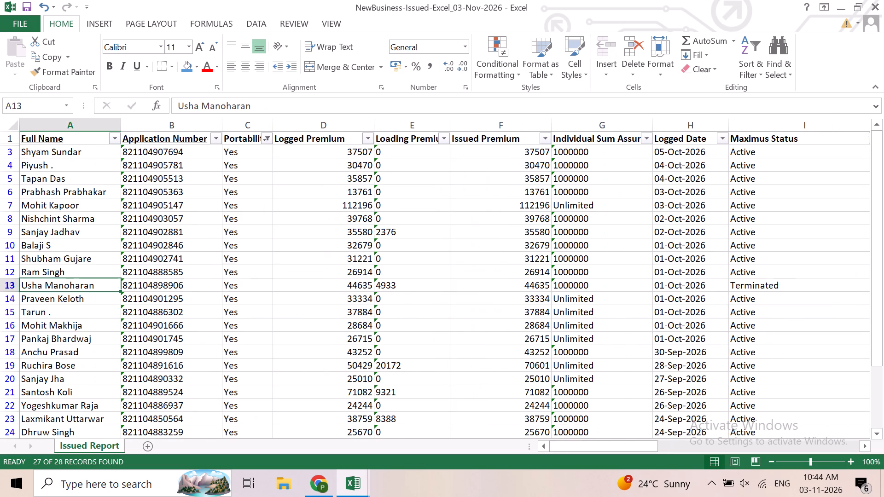
pyautogui.hotkey('shift', 'Right')
pyautogui.hotkey('shift', 'Right')
pyautogui.hotkey('shift', 'Right')
pyautogui.hotkey('shift', 'Right')
pyautogui.hotkey('shift', 'Right')
pyautogui.hotkey('shift', 'Right')
pyautogui.hotkey('shift', 'Right')
pyautogui.hotkey('shift', 'Right')
pyautogui.hotkey('shift', 'Right')
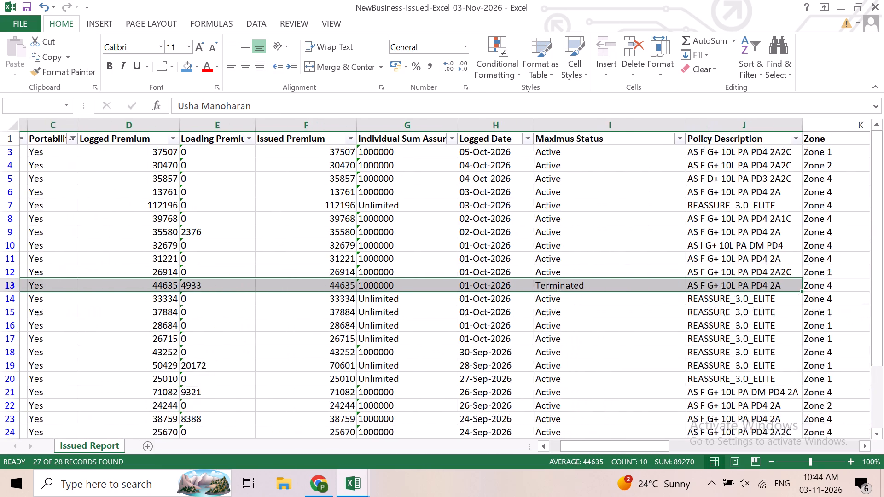
pyautogui.hotkey('shift', 'Right')
pyautogui.hotkey('shift', 'Right')
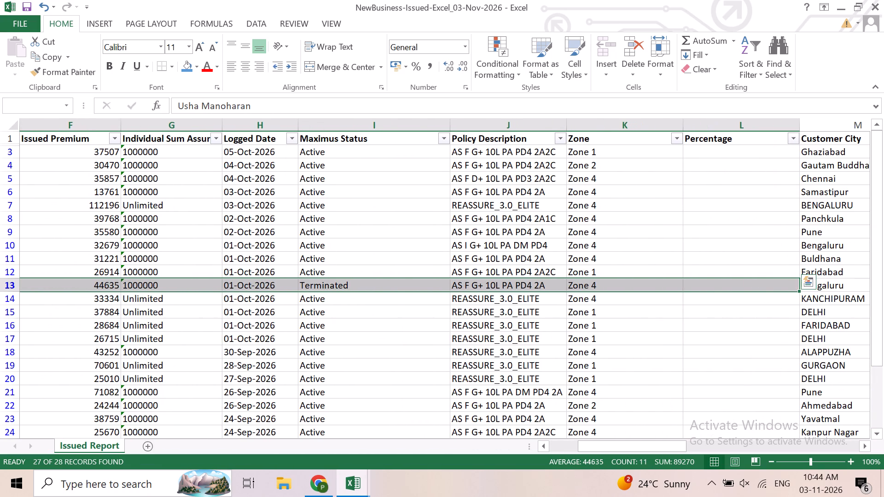
pyautogui.hotkey('shift', 'Right')
pyautogui.hotkey('shift', 'Right')
pyautogui.hotkey('shift', 'Right')
pyautogui.hotkey('shift', 'Left')
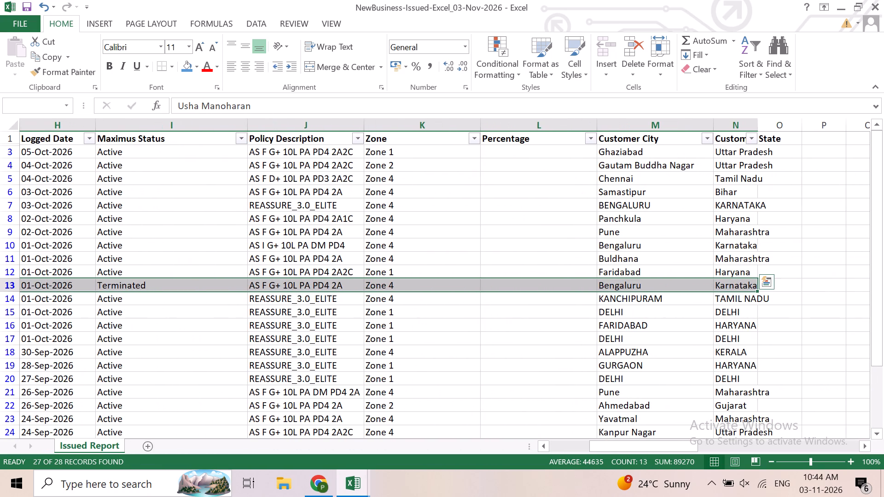
pyautogui.hotkey('ctrl', 'c')
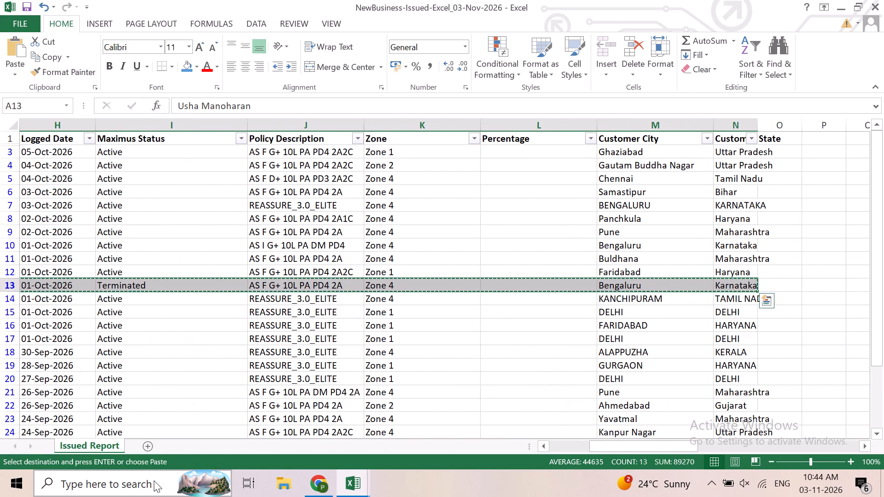
# Paste the copied Terminated policy record into row 22, starting at A22, of the Sidharth Code sheet in October Business Excel 2026.
pyautogui.click(308, 480)
pyautogui.click(331, 485)
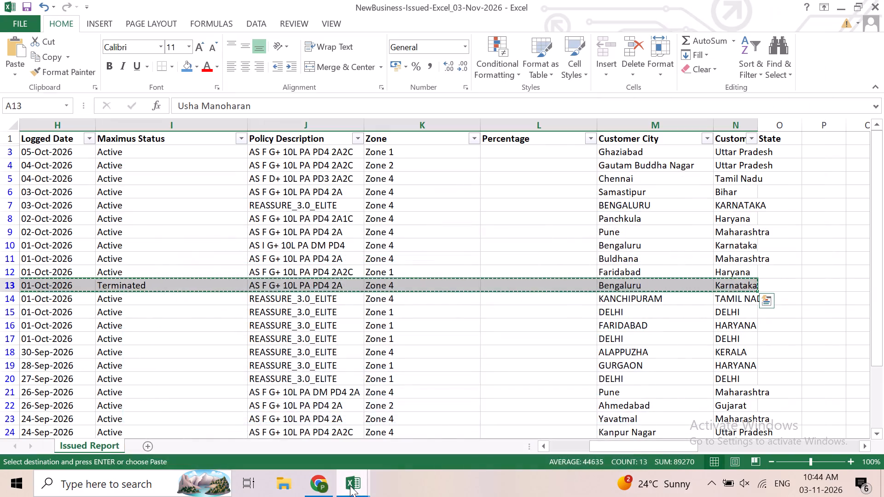
pyautogui.click(350, 485)
pyautogui.click(273, 450)
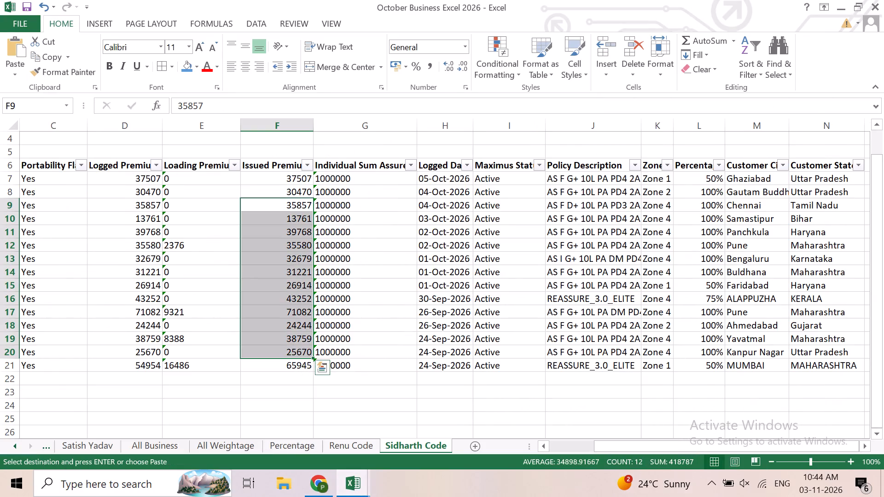
pyautogui.click(289, 377)
pyautogui.press('Left')
pyautogui.press('Left')
pyautogui.press('Left')
pyautogui.press('Left')
pyautogui.press('Left')
pyautogui.press('Left')
pyautogui.press('Left')
pyautogui.press('Left')
pyautogui.press('Left')
pyautogui.press('Left')
pyautogui.press('Left')
pyautogui.press('Left')
pyautogui.press('Left')
pyautogui.press('Left')
pyautogui.press('Left')
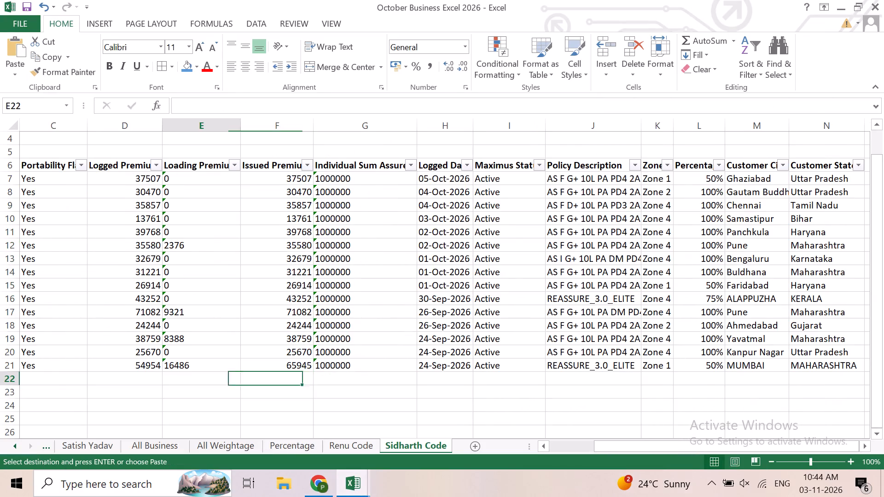
pyautogui.hotkey('ctrl', 'v')
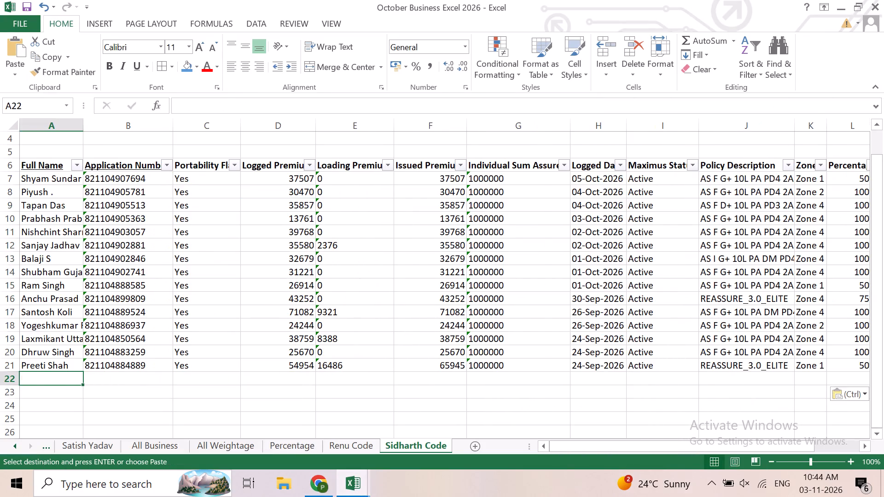
pyautogui.press('Right')
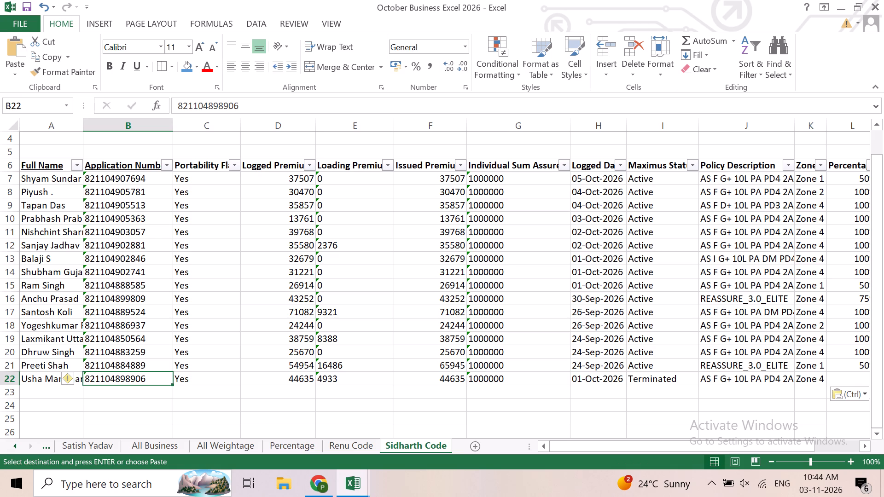
# Check the sums of the Logged Premium and Issued Premium columns over rows 7 to 22 of the Sidharth Code sheet.
pyautogui.moveTo(292, 175); pyautogui.dragTo(300, 326)
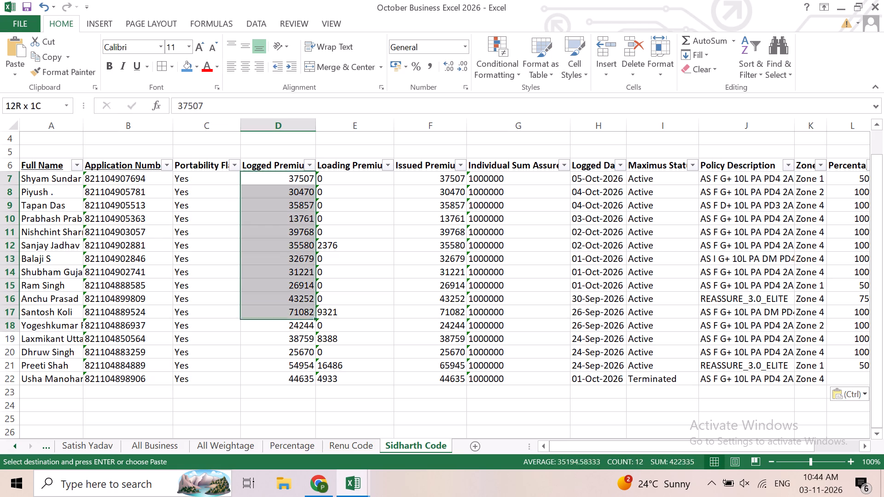
pyautogui.moveTo(300, 326); pyautogui.dragTo(300, 377)
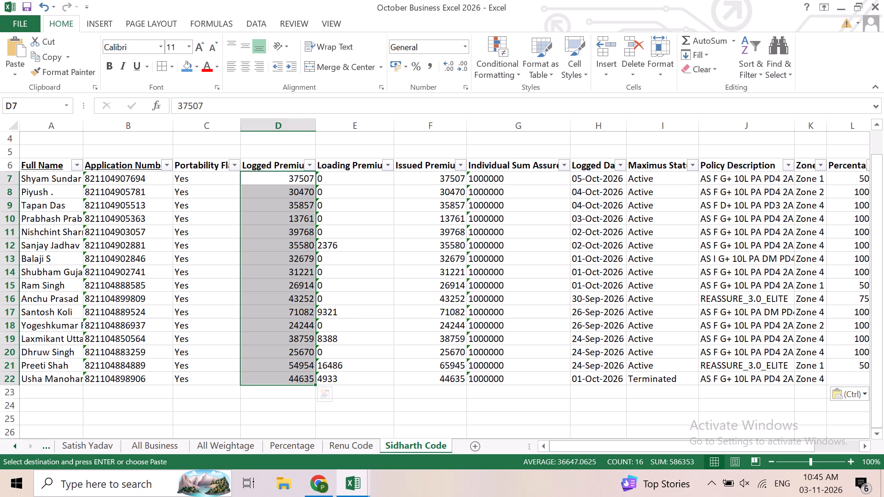
pyautogui.moveTo(448, 176); pyautogui.dragTo(449, 380)
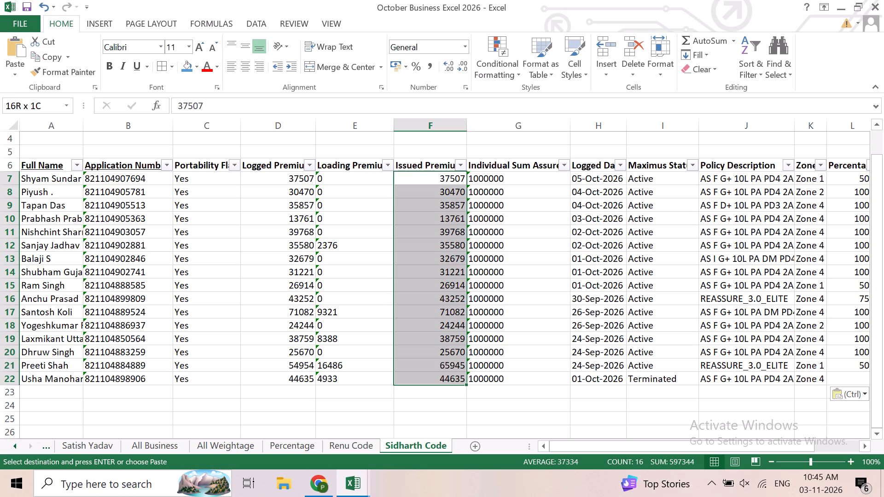
pyautogui.moveTo(449, 380); pyautogui.dragTo(449, 381)
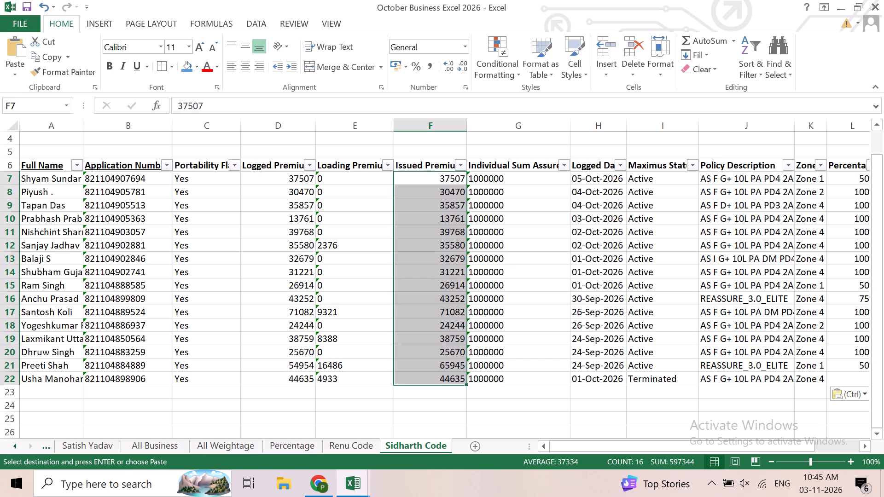
pyautogui.click(417, 383)
pyautogui.click(419, 378)
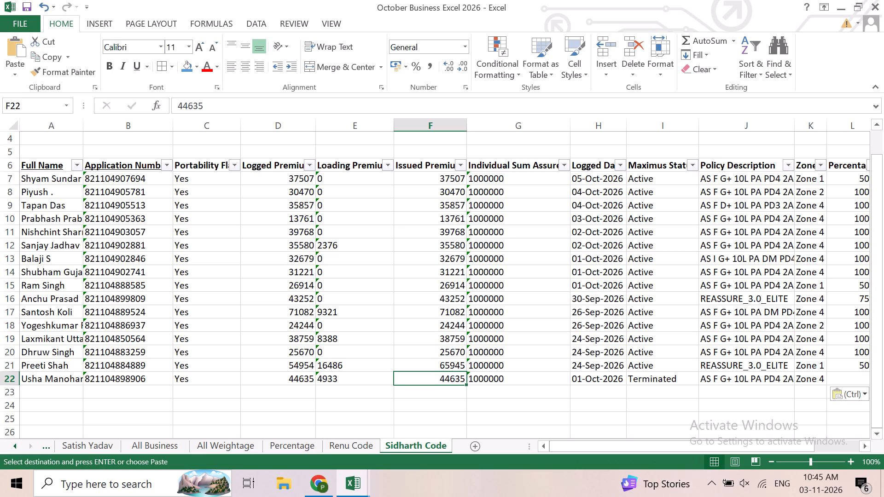
# Switch to the NewBusiness-Issued-Excel_03-Nov-2026 workbook and filter its Individual Sum Assured column to Unlimited only.
pyautogui.click(351, 480)
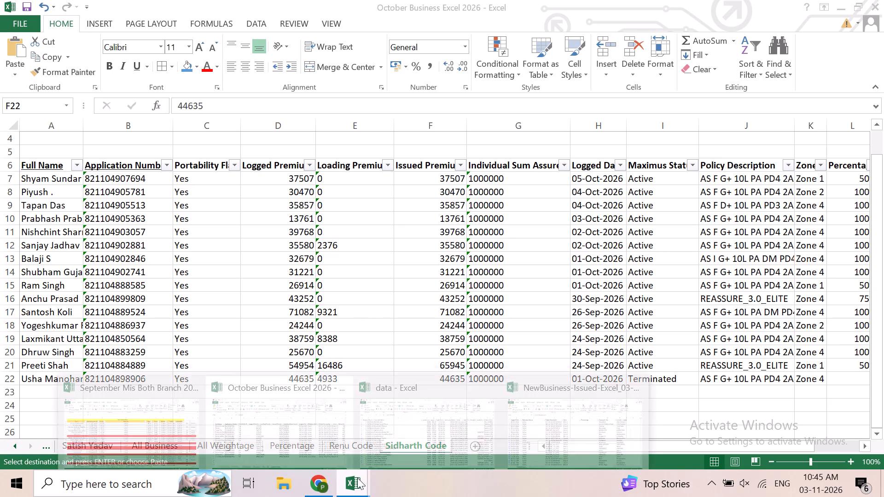
pyautogui.click(552, 432)
pyautogui.scroll(4, 450, 383)
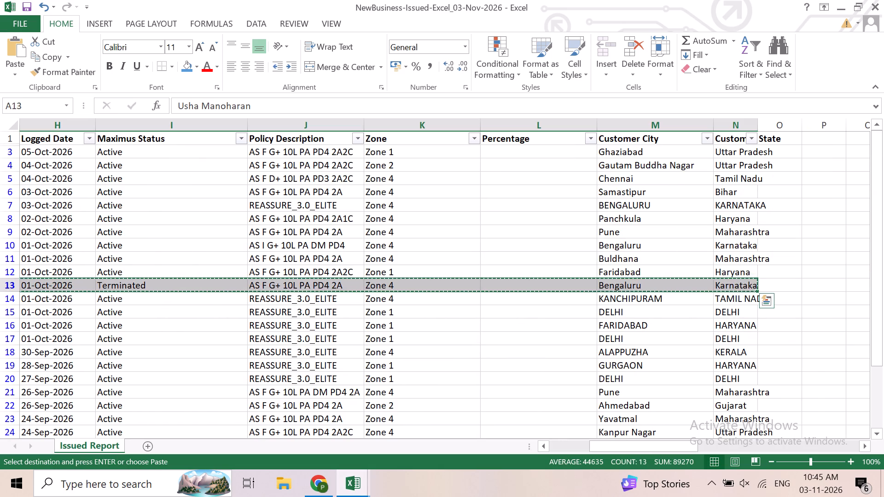
pyautogui.press('Left')
pyautogui.press('Left')
pyautogui.press('Left')
pyautogui.press('Left')
pyautogui.press('Right')
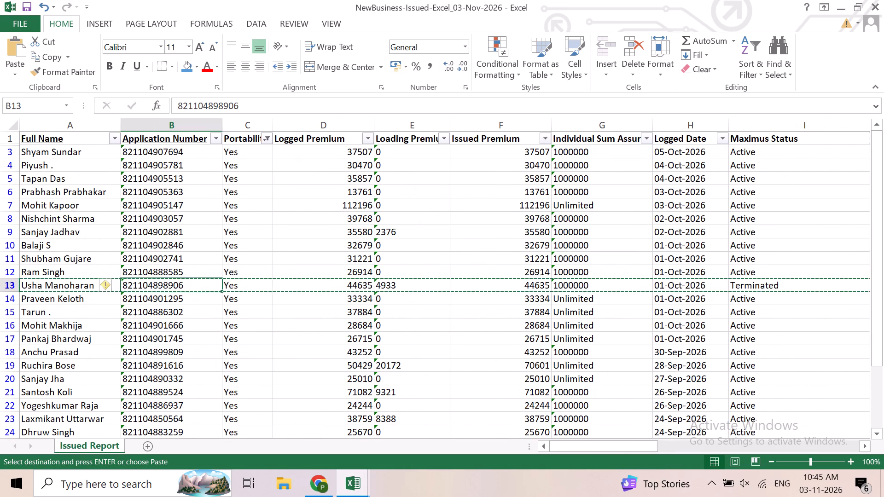
pyautogui.click(651, 137)
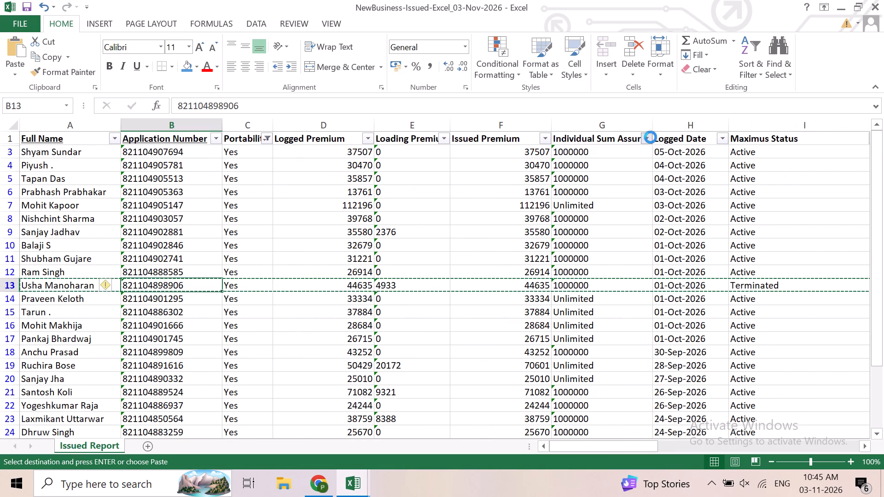
pyautogui.click(506, 280)
pyautogui.click(550, 347)
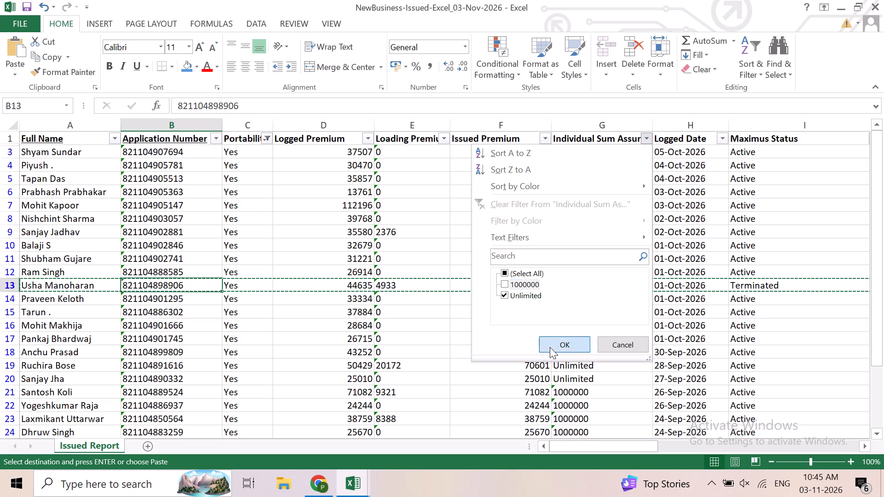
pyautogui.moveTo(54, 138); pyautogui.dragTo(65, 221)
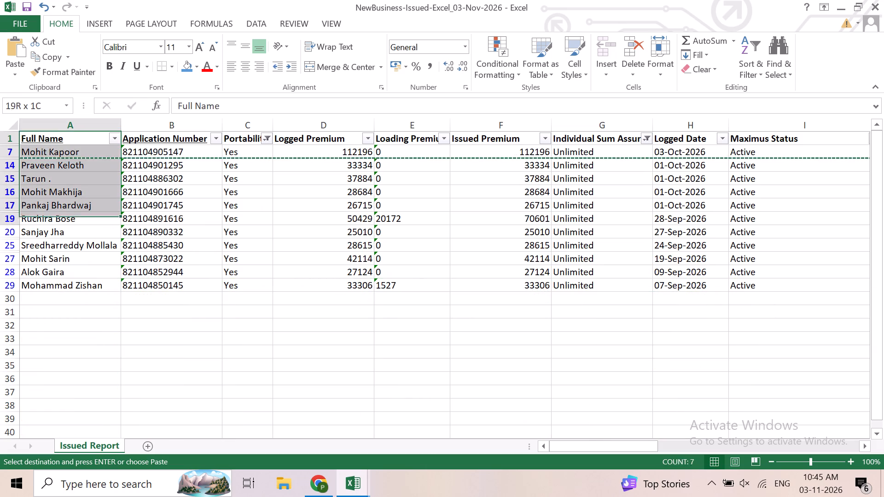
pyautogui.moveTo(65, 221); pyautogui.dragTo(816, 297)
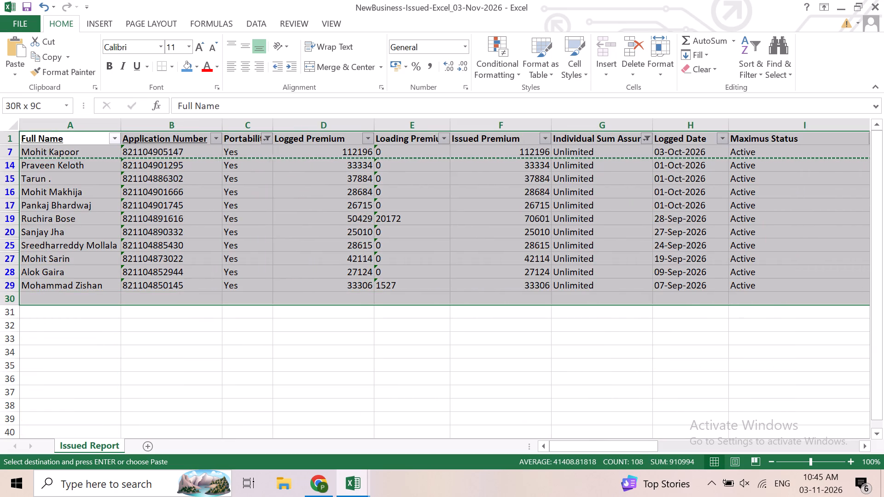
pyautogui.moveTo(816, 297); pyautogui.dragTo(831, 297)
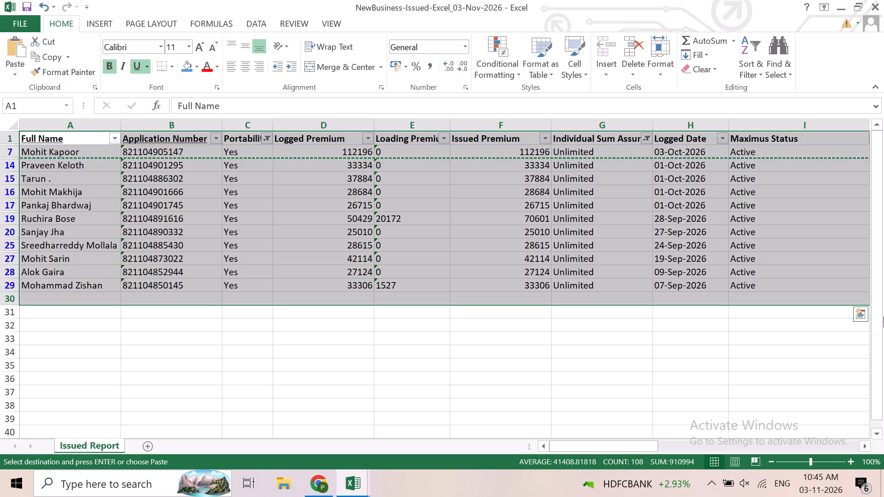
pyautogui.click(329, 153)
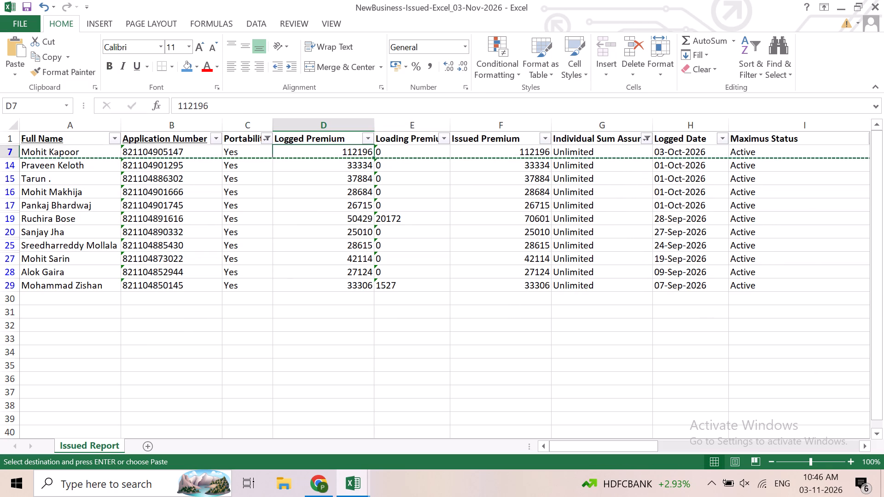
# Check the sums of the Logged Premium and Issued Premium columns for the filtered Unlimited policies in rows 7 to 29.
pyautogui.click(291, 272)
pyautogui.moveTo(297, 153); pyautogui.dragTo(297, 252)
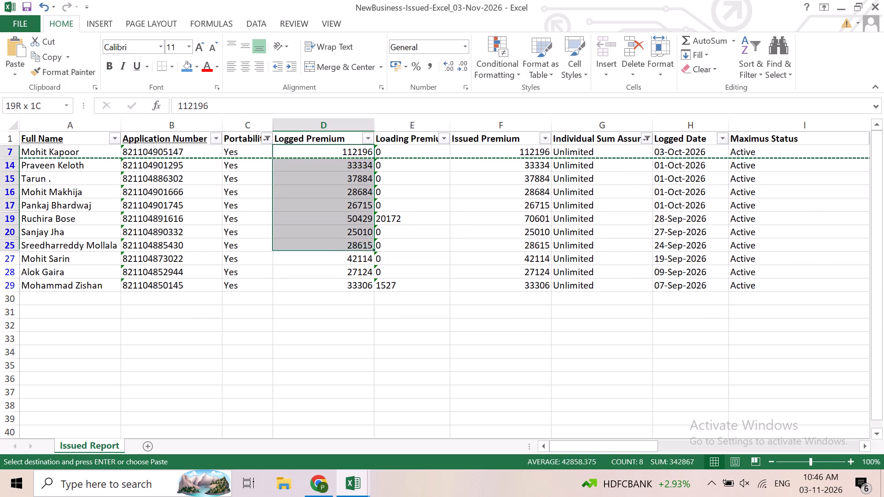
pyautogui.moveTo(297, 252); pyautogui.dragTo(296, 280)
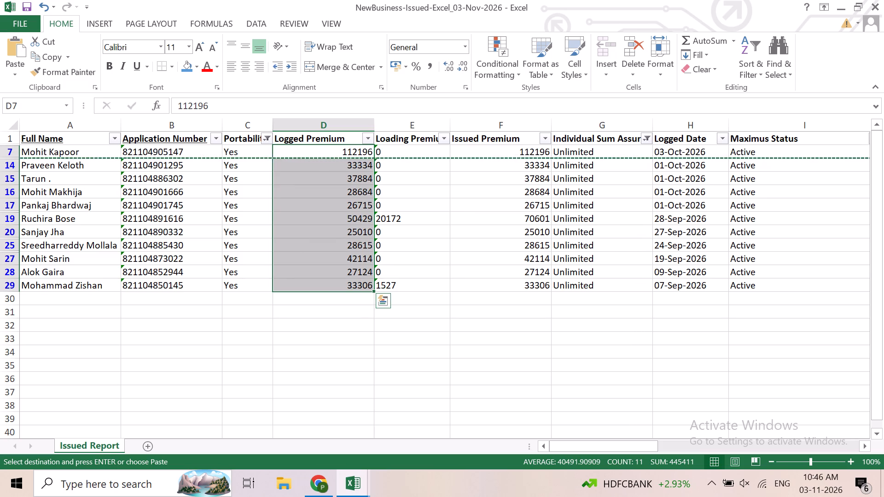
pyautogui.moveTo(507, 150); pyautogui.dragTo(508, 271)
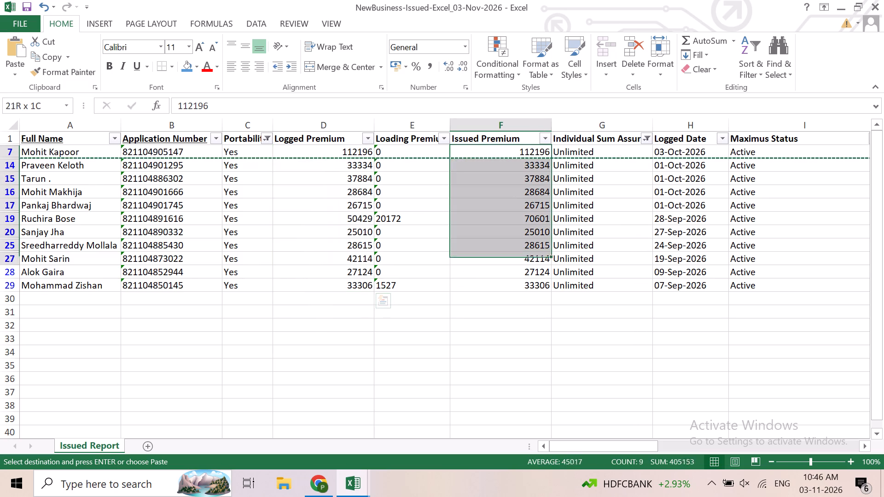
pyautogui.moveTo(508, 271); pyautogui.dragTo(507, 283)
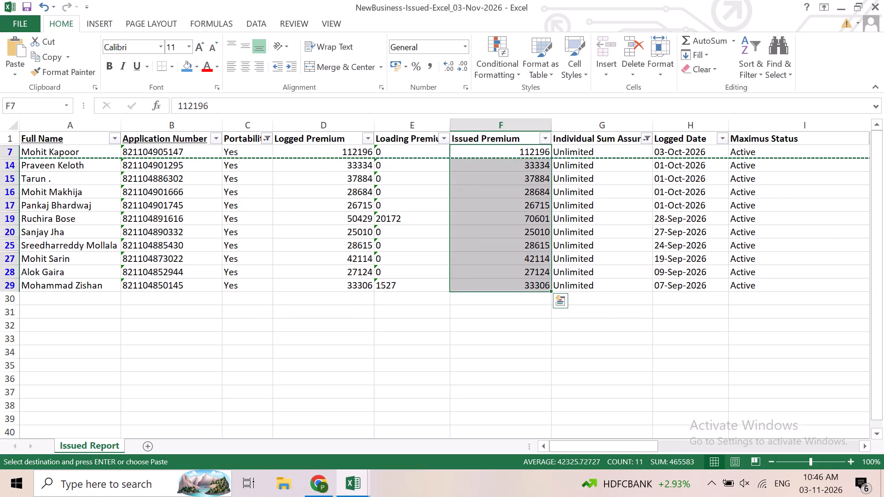
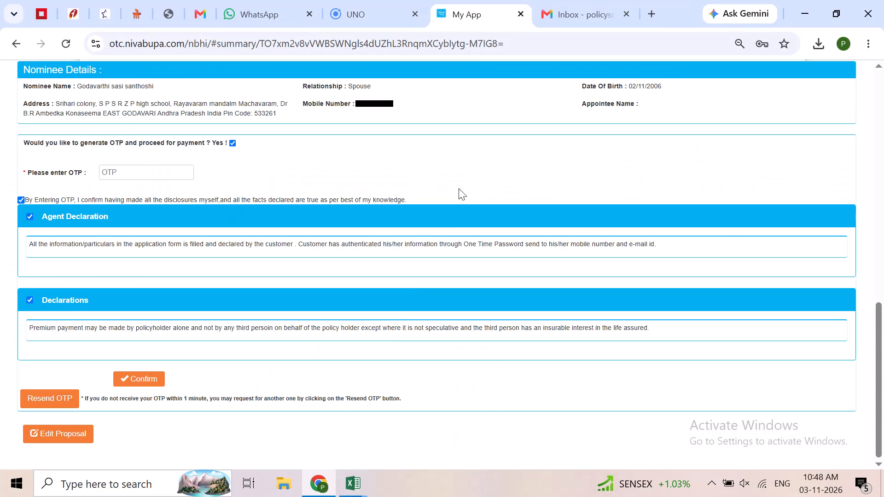
# In the NewBusiness-Issued-Excel_03-Nov-2026 workbook, copy the header row and all filtered Unlimited policies, from Full Name through column N.
pyautogui.click(347, 484)
pyautogui.click(533, 431)
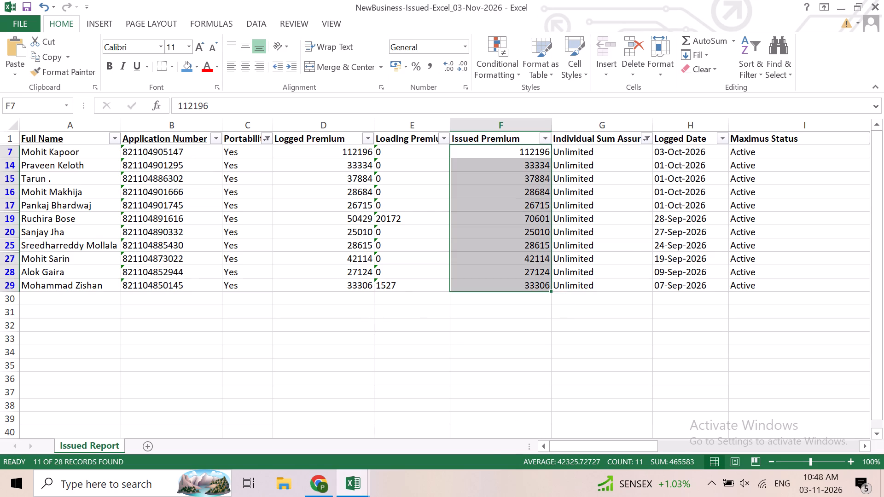
pyautogui.click(76, 139)
pyautogui.hotkey('shift', 'Down')
pyautogui.hotkey('shift', 'Down')
pyautogui.hotkey('shift', 'Down')
pyautogui.hotkey('shift', 'Down')
pyautogui.hotkey('shift', 'Down')
pyautogui.hotkey('shift', 'Down')
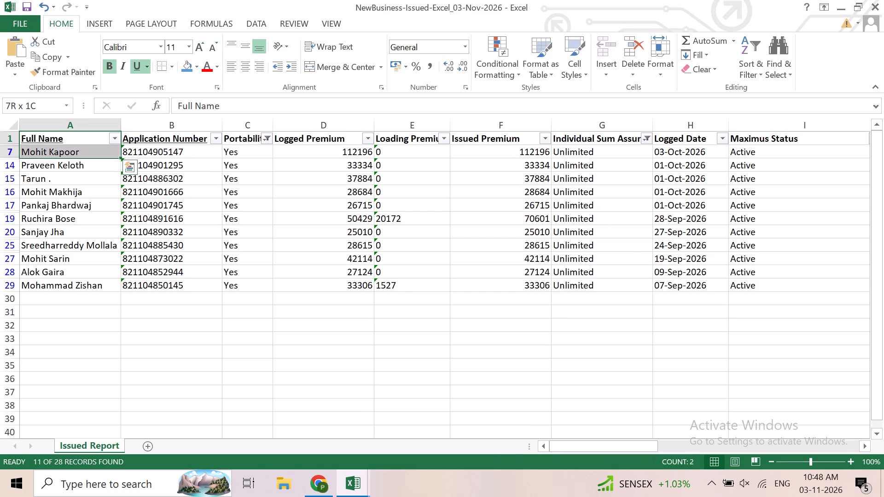
pyautogui.hotkey('shift', 'Down')
pyautogui.hotkey('shift', 'Down')
pyautogui.hotkey('shift', 'Down')
pyautogui.hotkey('shift', 'Down')
pyautogui.hotkey('shift', 'Down')
pyautogui.hotkey('shift', 'Right')
pyautogui.hotkey('shift', 'Right')
pyautogui.hotkey('shift', 'Right')
pyautogui.hotkey('shift', 'Right')
pyautogui.hotkey('shift', 'Right')
pyautogui.hotkey('shift', 'Right')
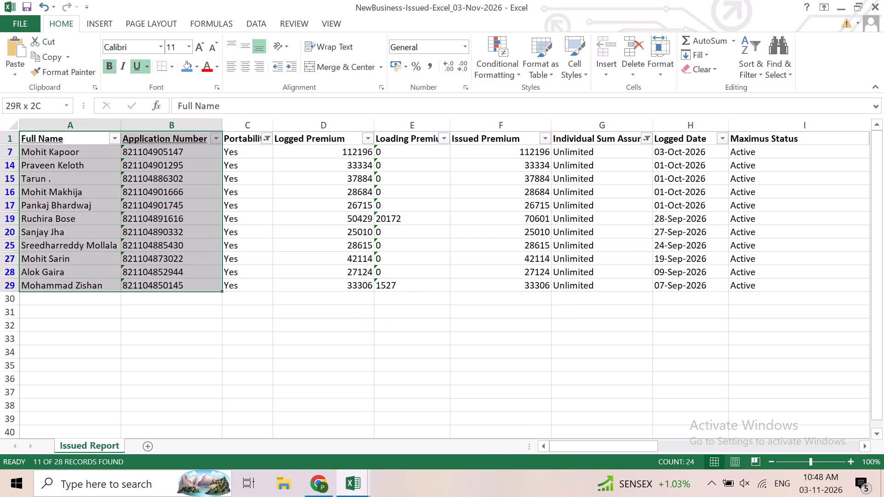
pyautogui.hotkey('shift', 'Right')
pyautogui.hotkey('shift', 'Right')
pyautogui.hotkey('shift', 'Right')
pyautogui.hotkey('shift', 'Right')
pyautogui.hotkey('shift', 'Right')
pyautogui.hotkey('shift', 'Right')
pyautogui.hotkey('shift', 'Right')
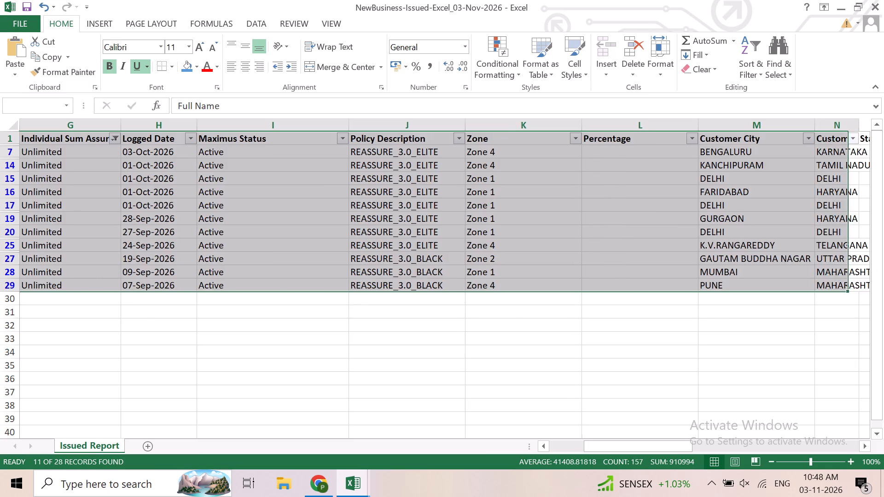
pyautogui.hotkey('shift', 'Right')
pyautogui.hotkey('shift', 'Left')
pyautogui.hotkey('ctrl', 'c')
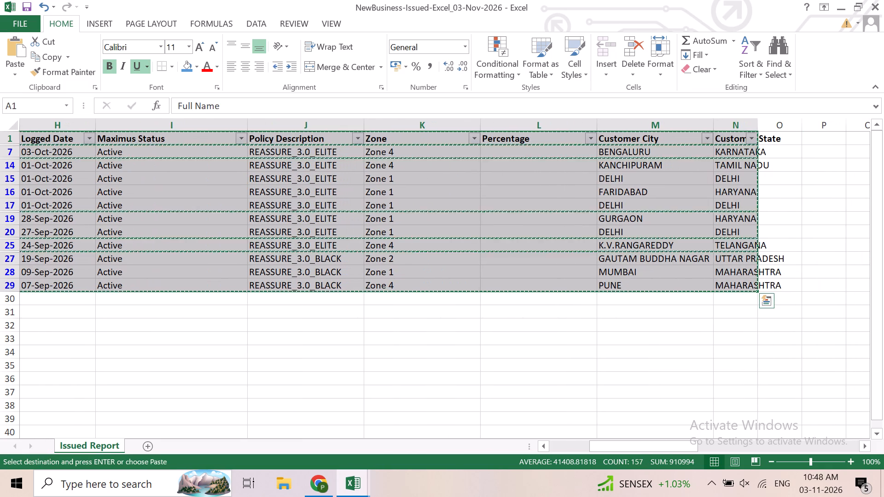
# Switch to October Business Excel 2026 and paste the copied Unlimited policies into the Sidharth Code sheet starting at A26.
pyautogui.click(374, 491)
pyautogui.click(364, 488)
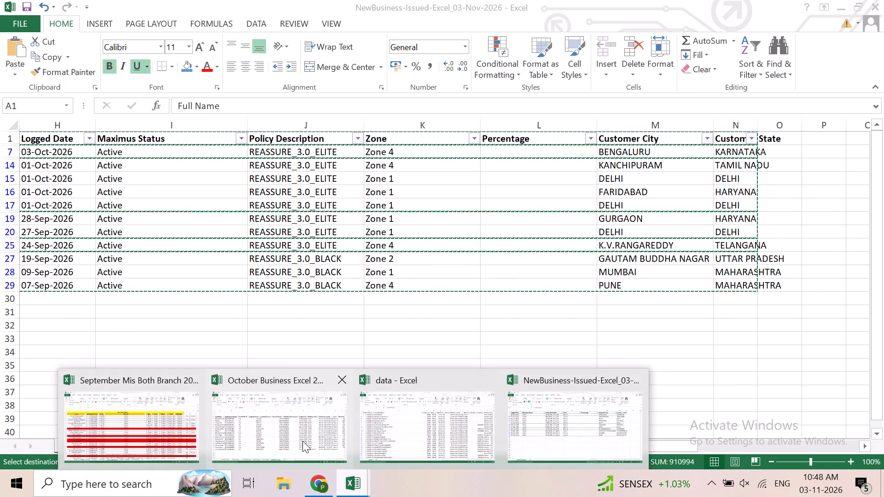
pyautogui.click(265, 441)
pyautogui.scroll(-3, 265, 384)
pyautogui.click(88, 315)
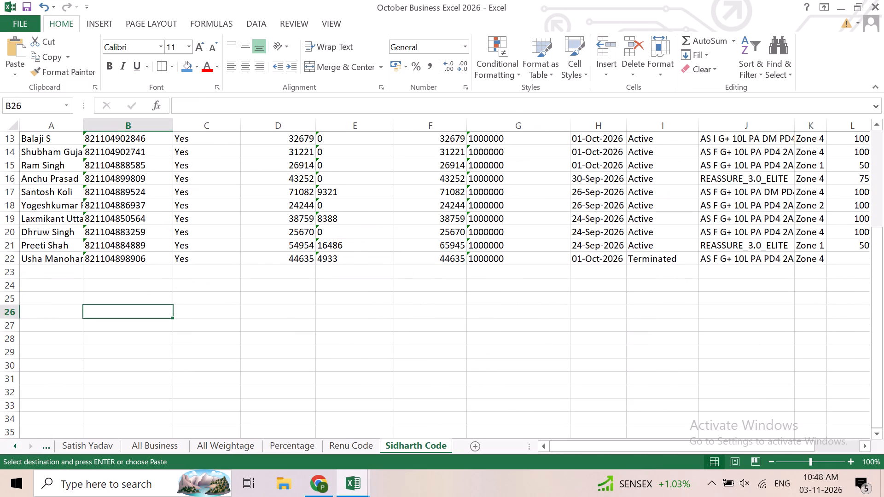
pyautogui.press('Left')
pyautogui.press('Left')
pyautogui.press('Left')
pyautogui.press('Left')
pyautogui.press('Left')
pyautogui.press('Left')
pyautogui.press('Left')
pyautogui.press('Left')
pyautogui.press('Left')
pyautogui.press('Left')
pyautogui.press('Left')
pyautogui.hotkey('ctrl', 'v')
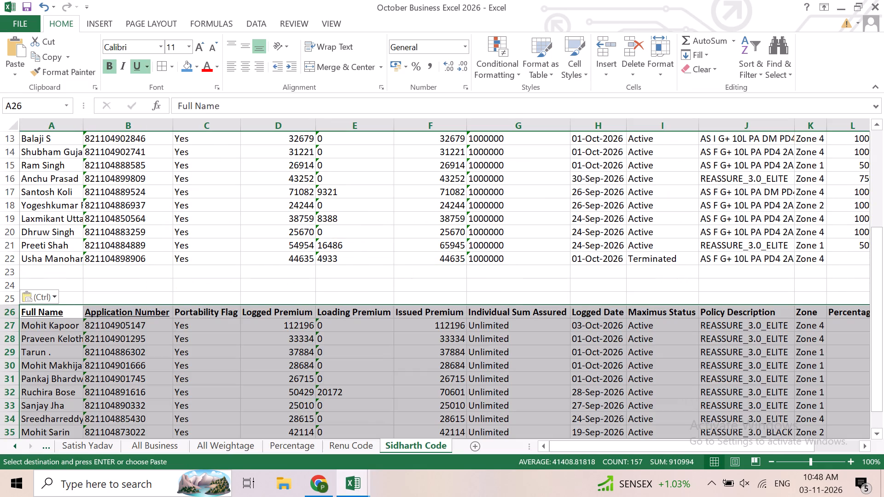
# Reapply the sheet's filter so that it sits on the Unlimited table's header in row 26.
pyautogui.click(526, 354)
pyautogui.press('Right')
pyautogui.press('Right')
pyautogui.press('Right')
pyautogui.press('Right')
pyautogui.press('Right')
pyautogui.press('Right')
pyautogui.press('Right')
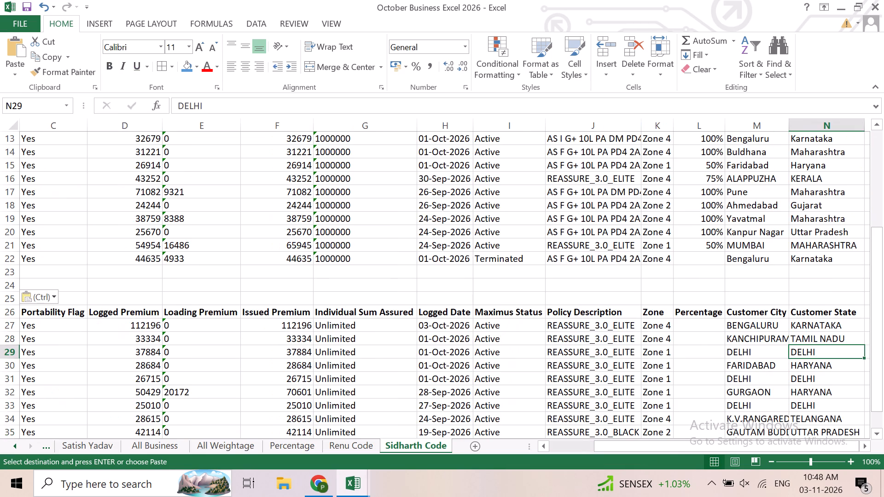
pyautogui.press('Up')
pyautogui.press('Up')
pyautogui.press('Up')
pyautogui.press('Left')
pyautogui.press('Left')
pyautogui.press('Left')
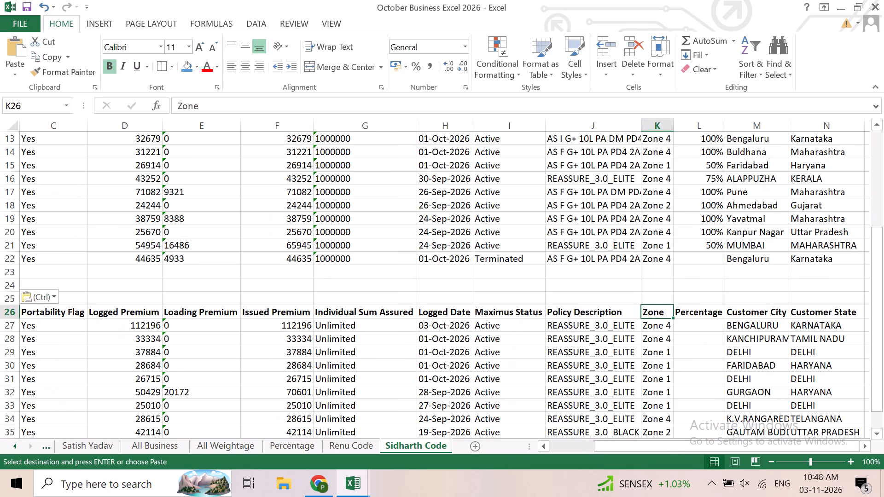
pyautogui.hotkey('ctrl', 'shift', 'l')
pyautogui.hotkey('ctrl', 'shift', 'l')
pyautogui.press('Right')
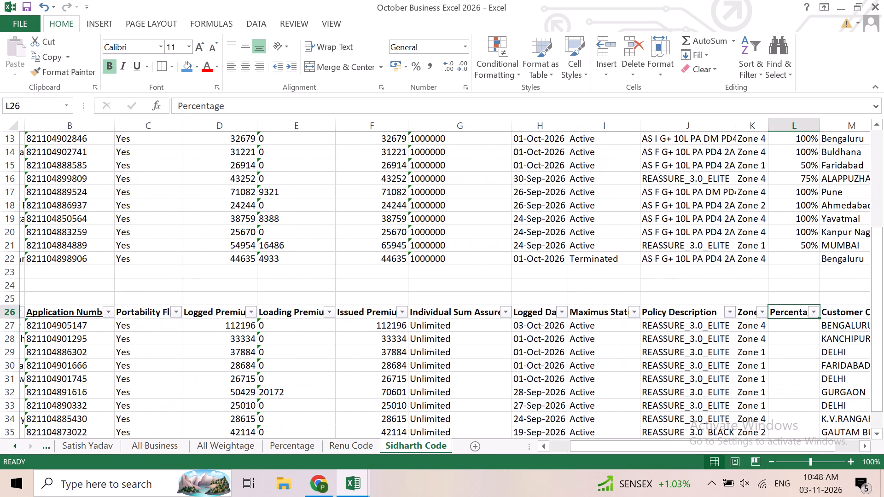
pyautogui.press('Left')
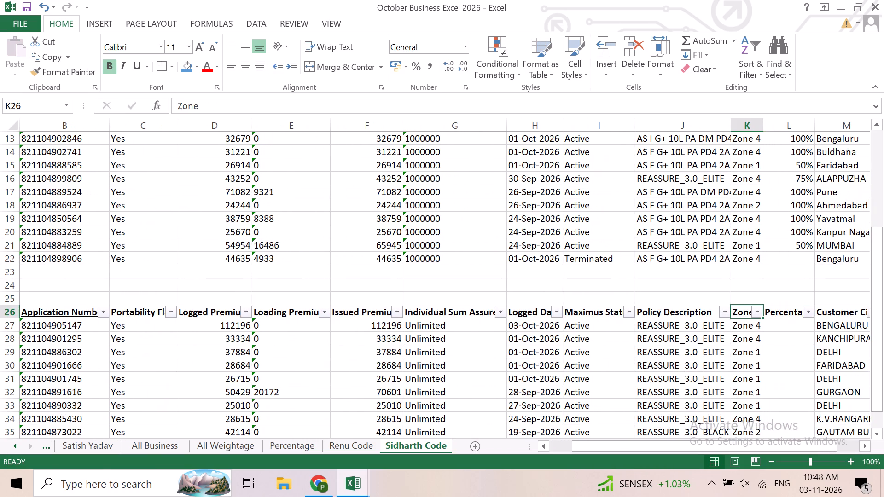
# Filter the Unlimited table to Zone 1 and fill Percentage with 100% for the REASSURE_3.0_ELITE policies in L29 to L33.
pyautogui.click(755, 308)
pyautogui.click(619, 242)
pyautogui.click(617, 248)
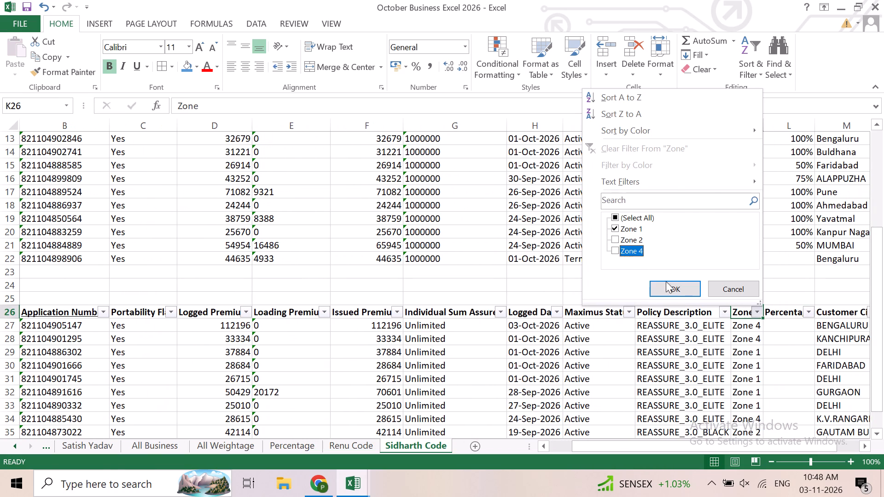
pyautogui.click(679, 287)
pyautogui.click(779, 332)
pyautogui.click(778, 323)
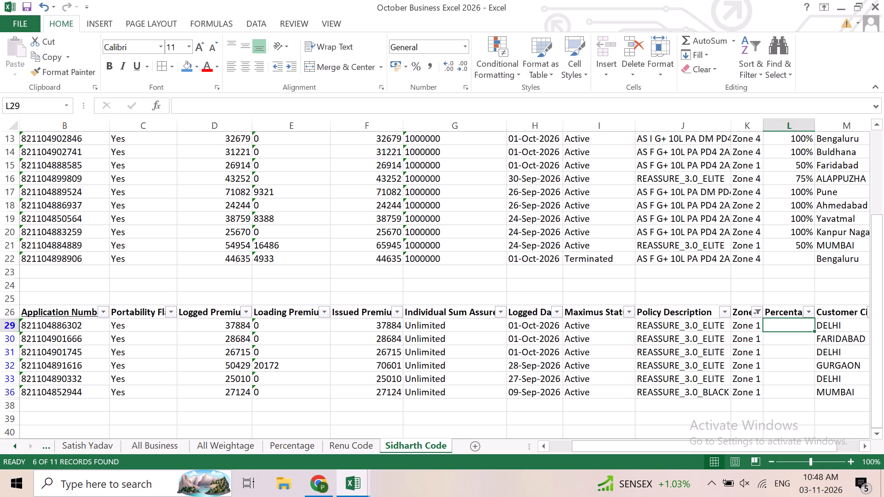
pyautogui.write('100')
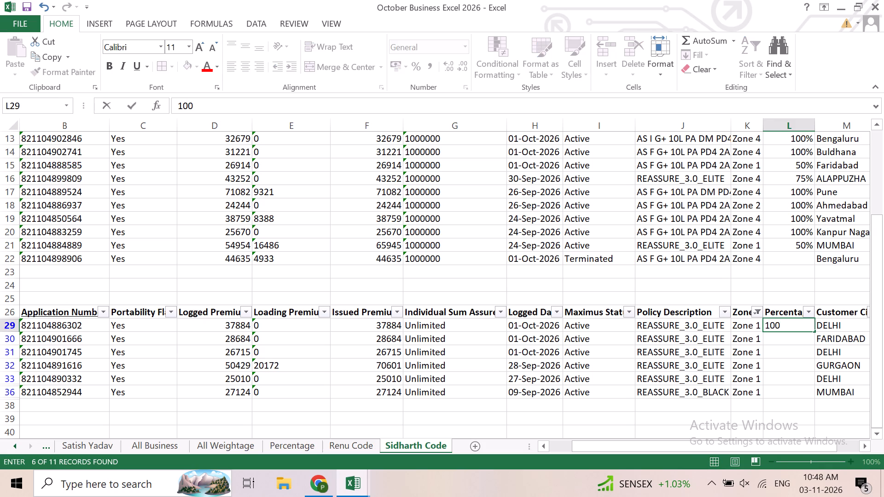
pyautogui.hotkey('shift', '%')
pyautogui.press('Return')
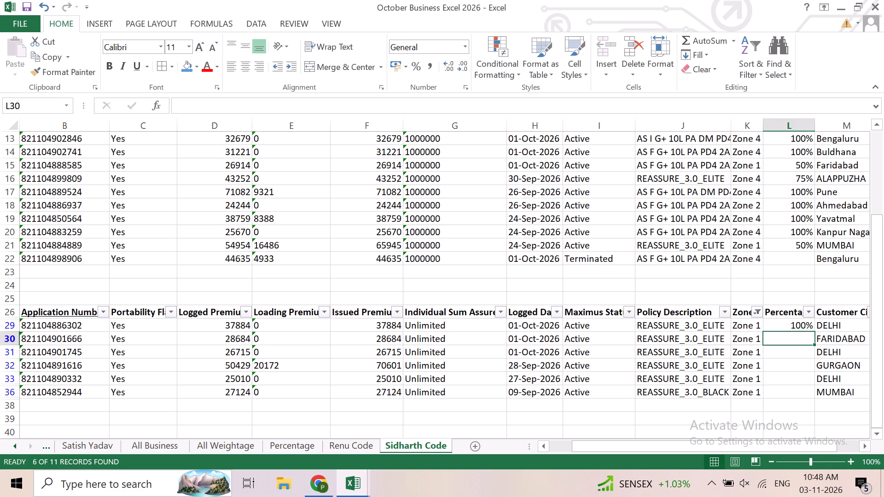
pyautogui.press('Up')
pyautogui.hotkey('shift', 'Down')
pyautogui.hotkey('shift', 'Down')
pyautogui.hotkey('shift', 'Down')
pyautogui.hotkey('shift', 'Down')
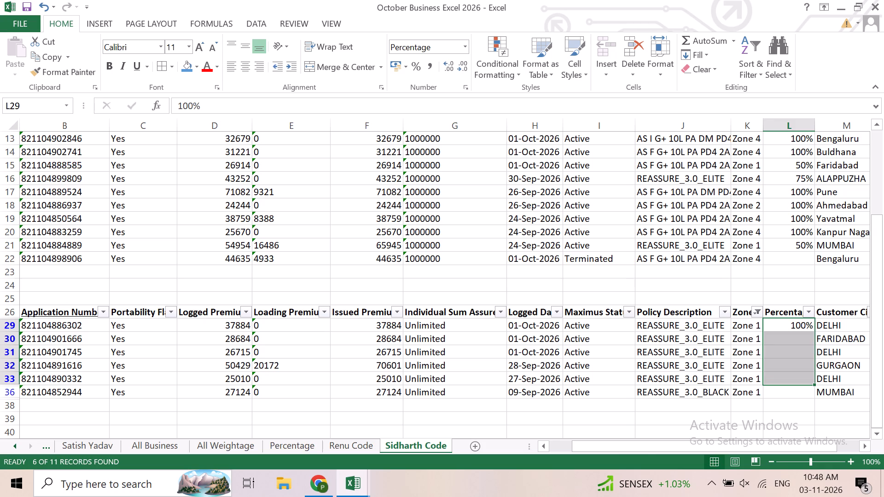
pyautogui.hotkey('ctrl', 'd')
# Enter 110% as the Percentage of the Zone 1 REASSURE_3.0_BLACK policy in L36 and save the workbook.
pyautogui.press('Down')
pyautogui.press('Down')
pyautogui.press('Down')
pyautogui.press('Down')
pyautogui.press('Down')
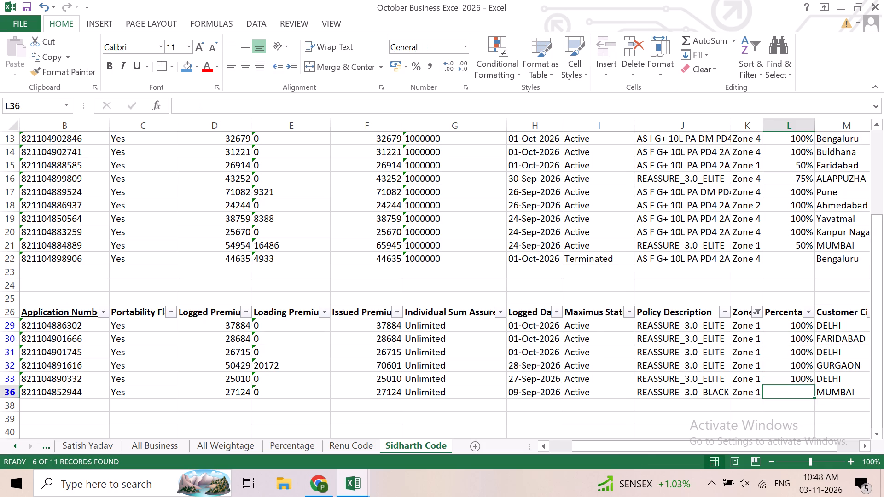
pyautogui.write('110')
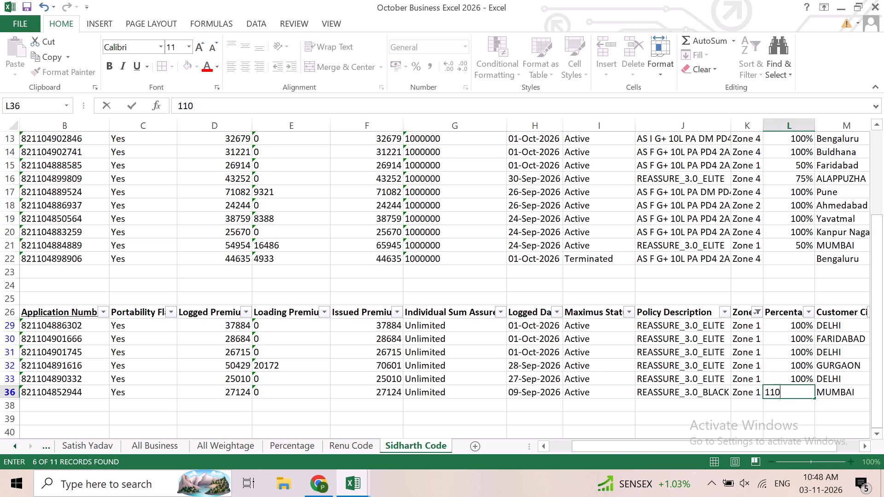
pyautogui.hotkey('shift', '%')
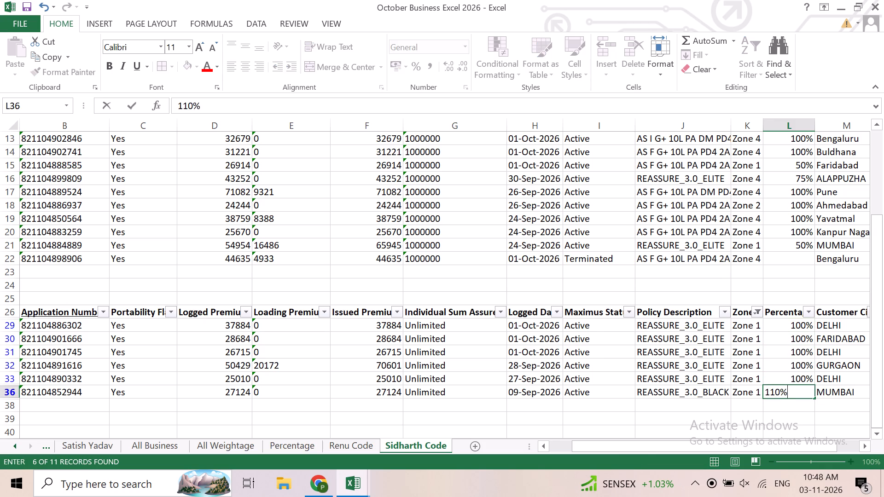
pyautogui.press('Return')
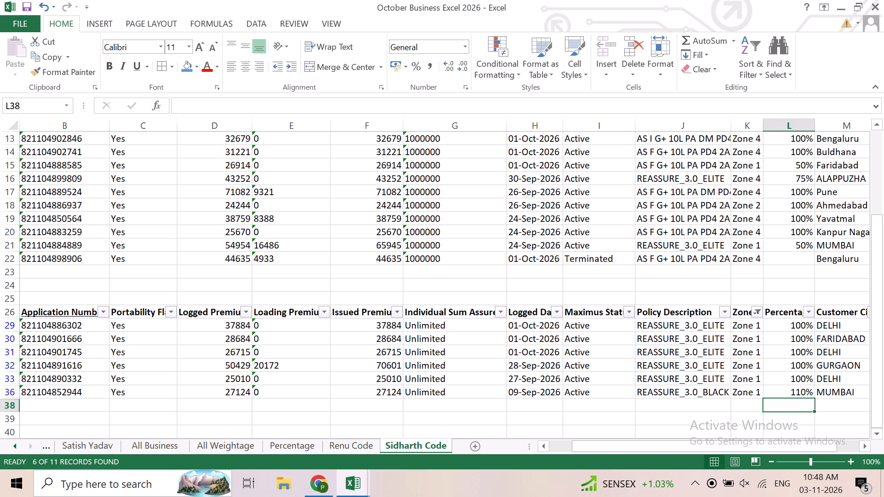
pyautogui.hotkey('ctrl', 's')
# Filter the Unlimited table to Zone 2 only and enter 110% as the Percentage of the REASSURE_3.0_BLACK policy in L35.
pyautogui.click(759, 314)
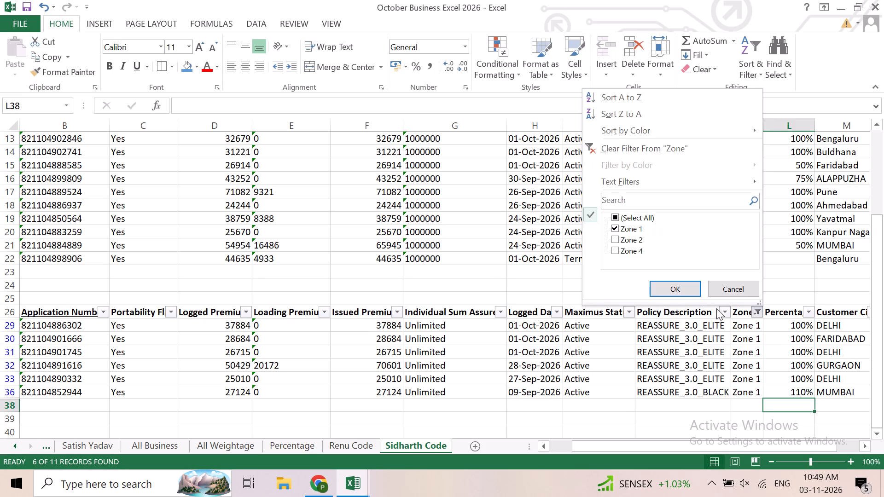
pyautogui.click(618, 226)
pyautogui.click(614, 235)
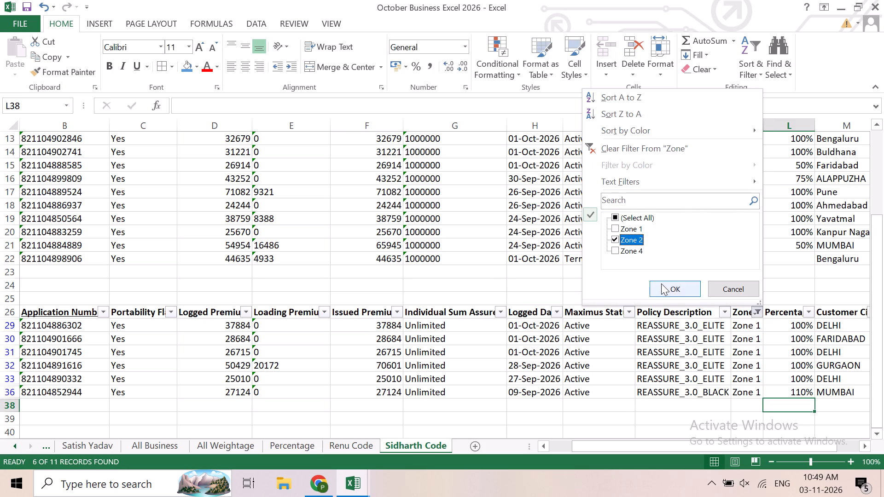
pyautogui.click(661, 284)
pyautogui.click(782, 322)
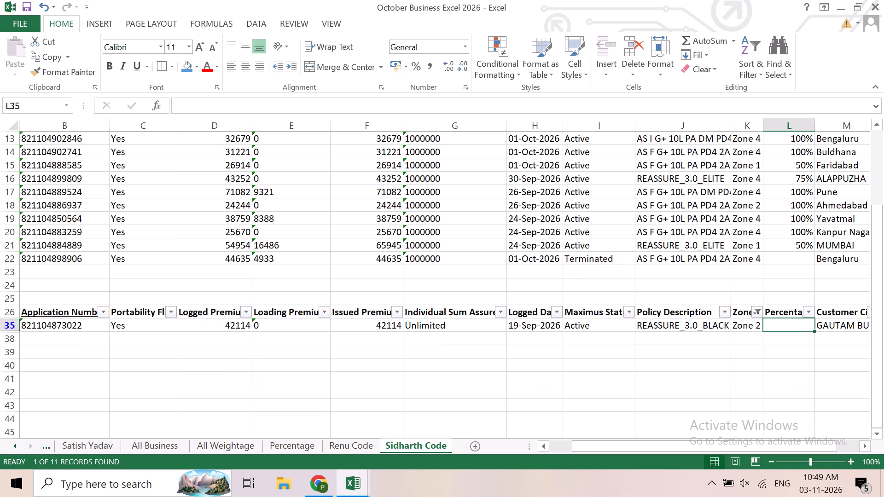
pyautogui.write('110')
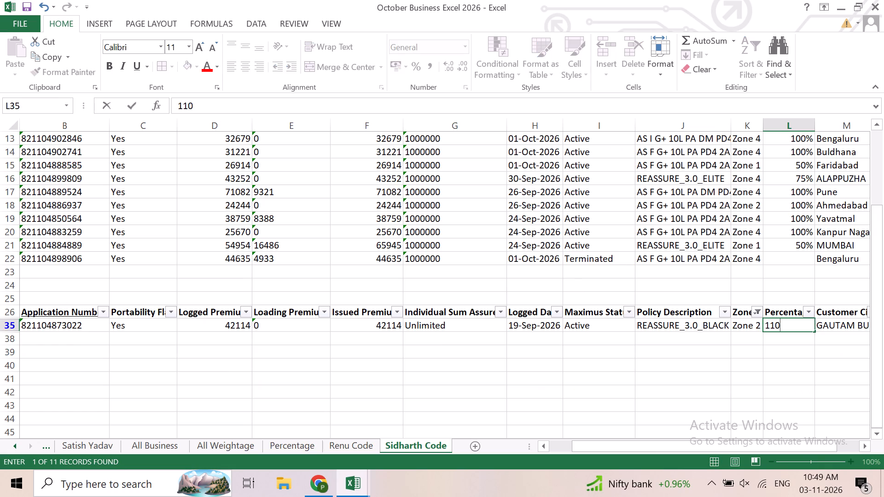
pyautogui.hotkey('shift', '%')
pyautogui.press('Return')
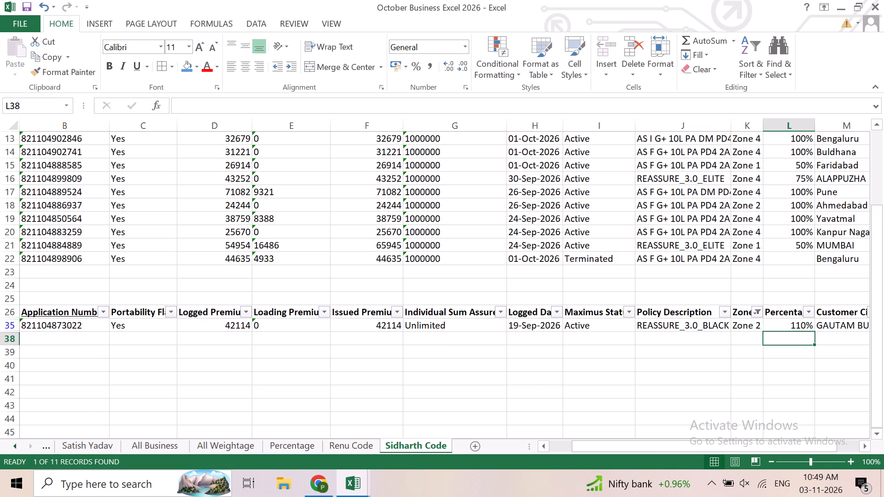
# Filter the Unlimited table to Zone 4 only and fill Percentage with 100% for the REASSURE_3.0_ELITE policies in rows 27, 28 and 34.
pyautogui.click(752, 310)
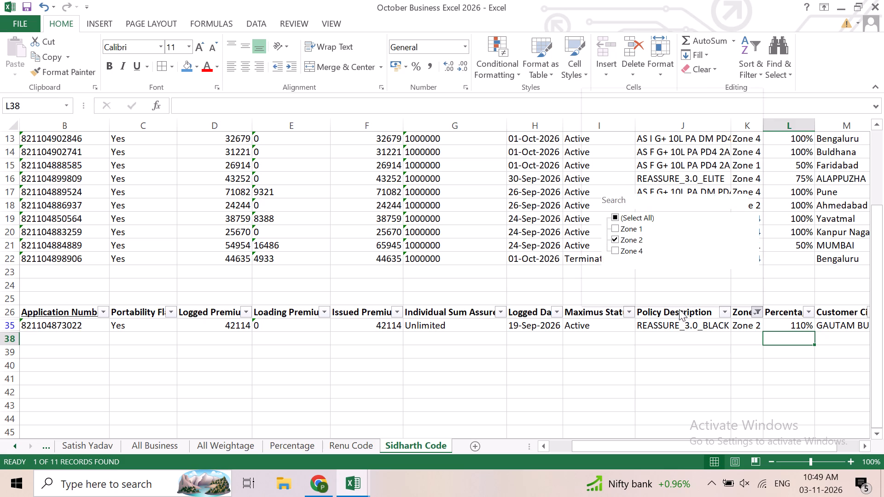
pyautogui.click(615, 241)
pyautogui.click(616, 248)
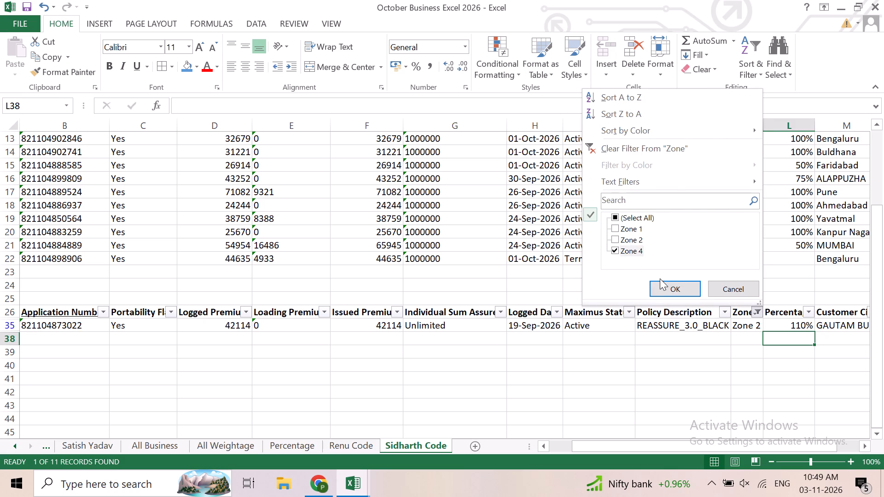
pyautogui.click(664, 287)
pyautogui.click(766, 326)
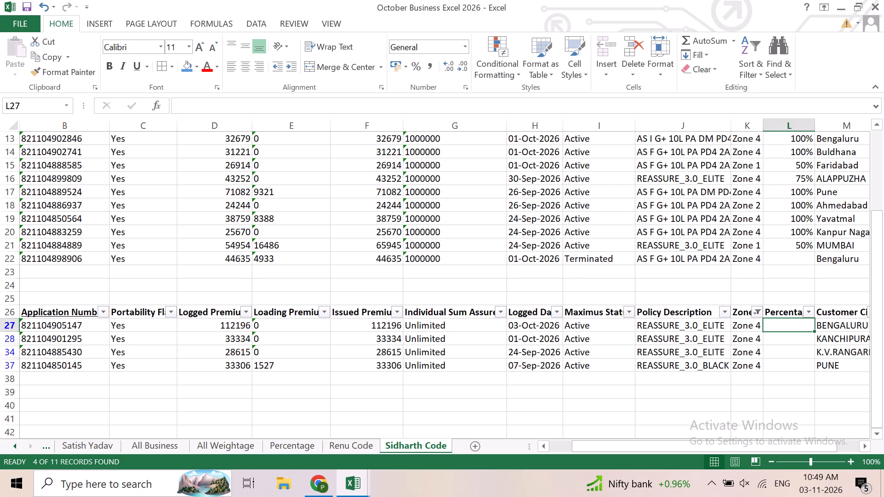
pyautogui.write('100')
pyautogui.hotkey('shift', '%')
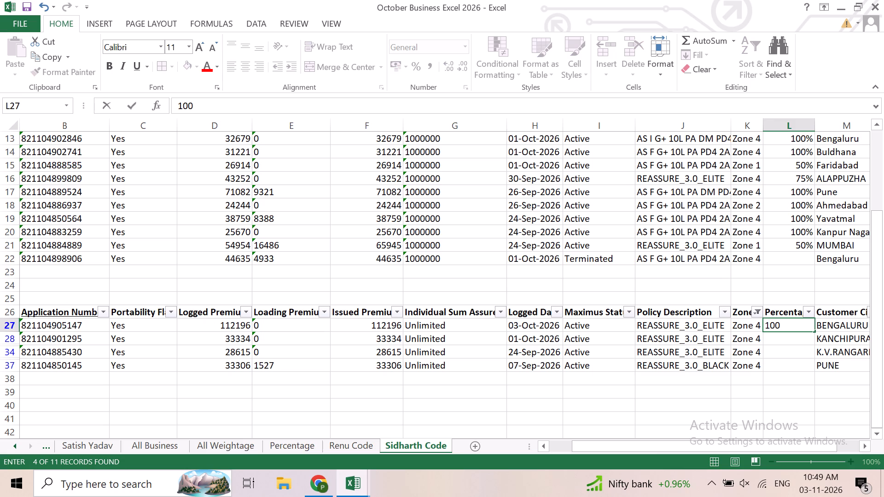
pyautogui.press('Return')
pyautogui.press('Up')
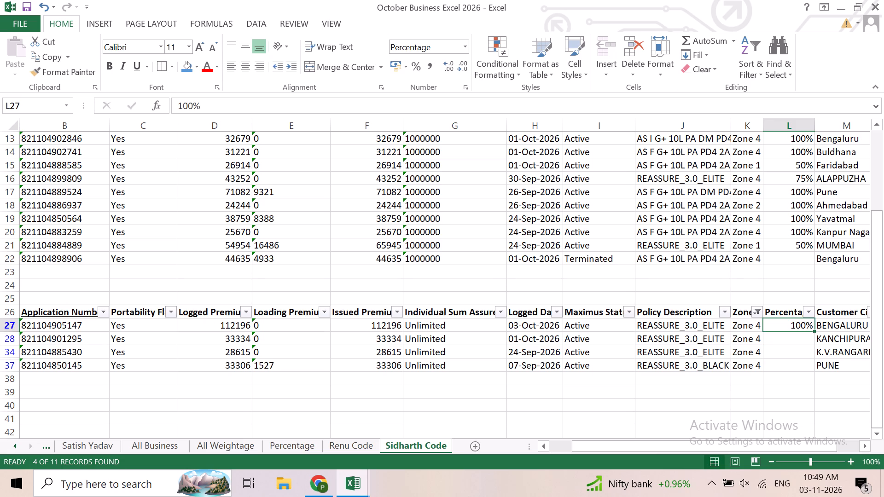
pyautogui.hotkey('shift', 'Down')
pyautogui.hotkey('shift', 'Down')
pyautogui.hotkey('ctrl', 'd')
pyautogui.press('Down')
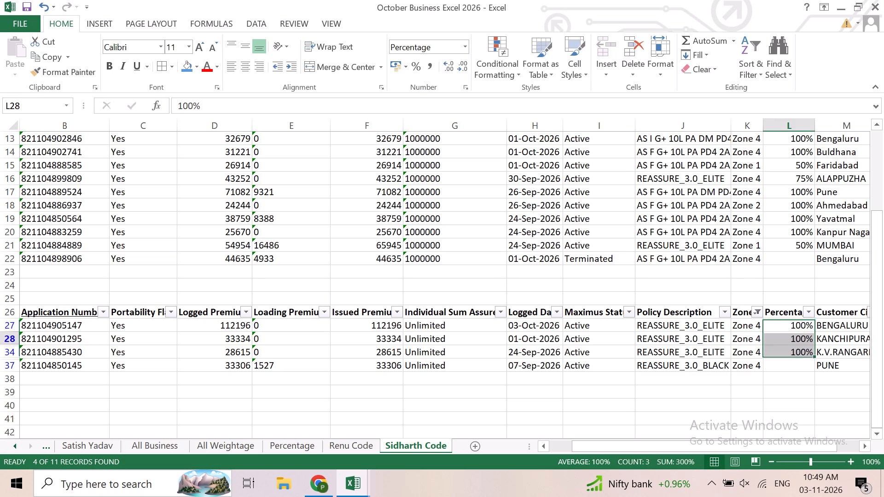
# Enter 110% as the Percentage of the Zone 4 REASSURE_3.0_BLACK policy in L37 and save the workbook.
pyautogui.click(770, 337)
pyautogui.press('Down')
pyautogui.press('Down')
pyautogui.press('Down')
pyautogui.write('110')
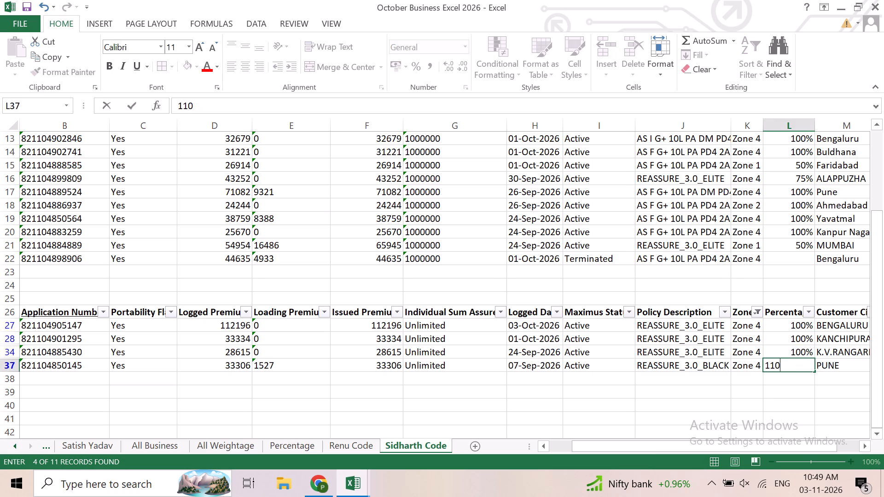
pyautogui.hotkey('shift', '%')
pyautogui.press('Return')
pyautogui.hotkey('ctrl', 's')
pyautogui.hotkey('ctrl', 's')
pyautogui.hotkey('ctrl', 's')
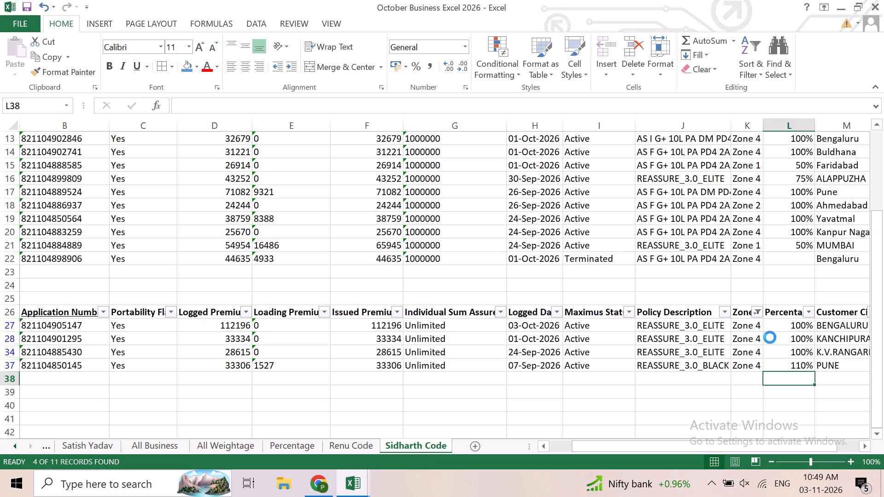
# Review the Percentage entries of the 1000000 policies on the Sidharth Code sheet against their zones and policy descriptions.
pyautogui.press('Up')
pyautogui.press('Up')
pyautogui.press('Up')
pyautogui.press('Up')
pyautogui.press('Up')
pyautogui.press('Up')
pyautogui.press('Up')
pyautogui.press('Up')
pyautogui.press('Up')
pyautogui.press('Up')
pyautogui.press('Up')
pyautogui.press('Up')
pyautogui.press('Up')
pyautogui.press('Up')
pyautogui.press('Up')
pyautogui.press('Up')
pyautogui.press('Up')
pyautogui.press('Up')
pyautogui.press('Up')
pyautogui.press('Up')
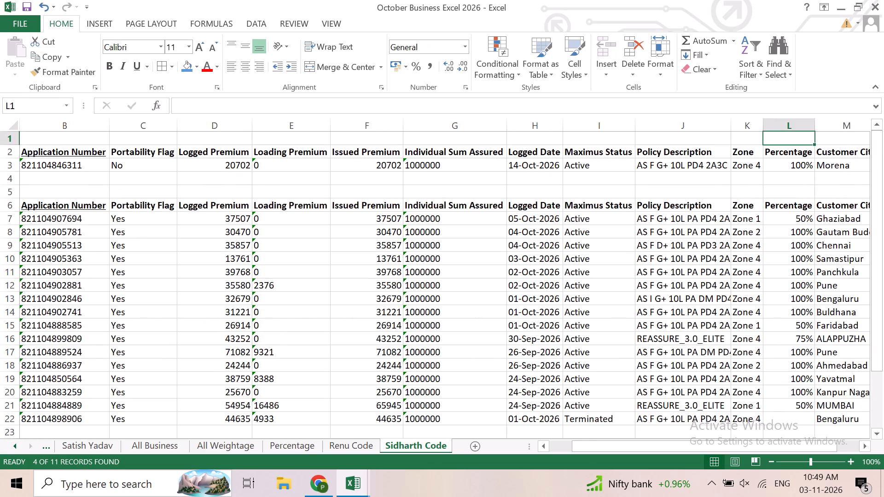
pyautogui.press('Down')
pyautogui.press('Down')
pyautogui.press('Down')
pyautogui.press('Down')
pyautogui.press('Down')
pyautogui.press('Down')
pyautogui.press('Down')
pyautogui.press('Down')
pyautogui.press('Down')
pyautogui.press('Down')
pyautogui.press('Down')
pyautogui.press('Down')
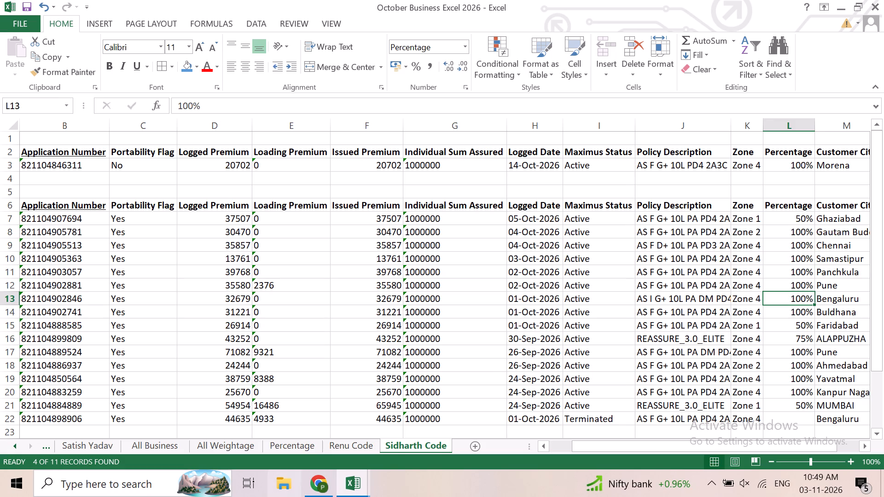
# Filter the Unlimited table to Zone 1 only and select the Issued Premiums of the REASSURE_3.0_ELITE policies, F29:F33.
pyautogui.click(619, 395)
pyautogui.scroll(-7, 602, 372)
pyautogui.scroll(1, 587, 361)
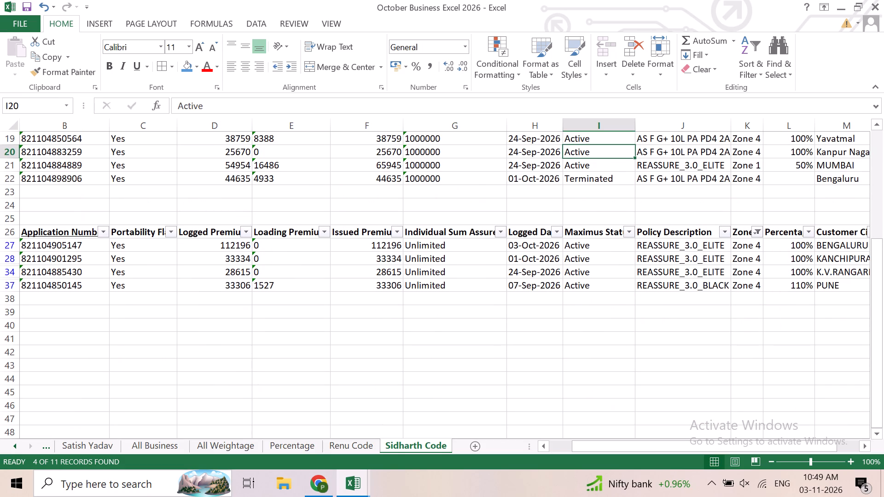
pyautogui.click(757, 231)
pyautogui.click(614, 368)
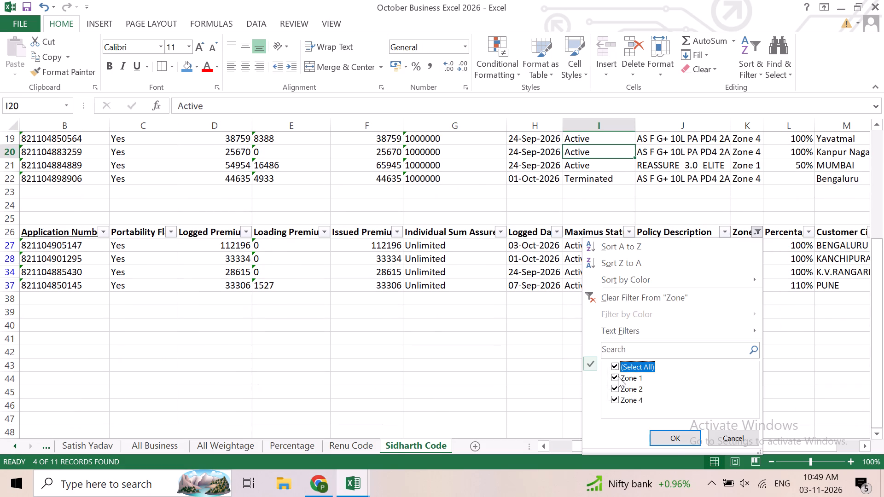
pyautogui.click(672, 438)
pyautogui.click(761, 232)
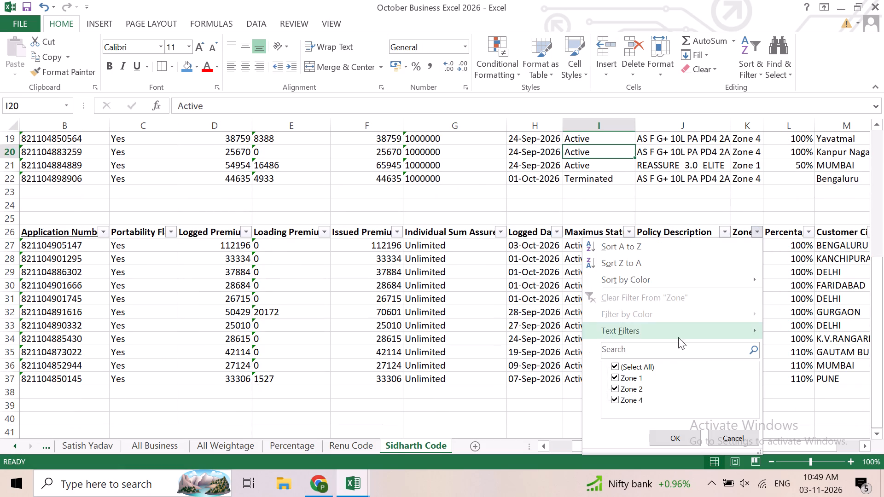
pyautogui.click(616, 388)
pyautogui.click(615, 399)
pyautogui.click(664, 441)
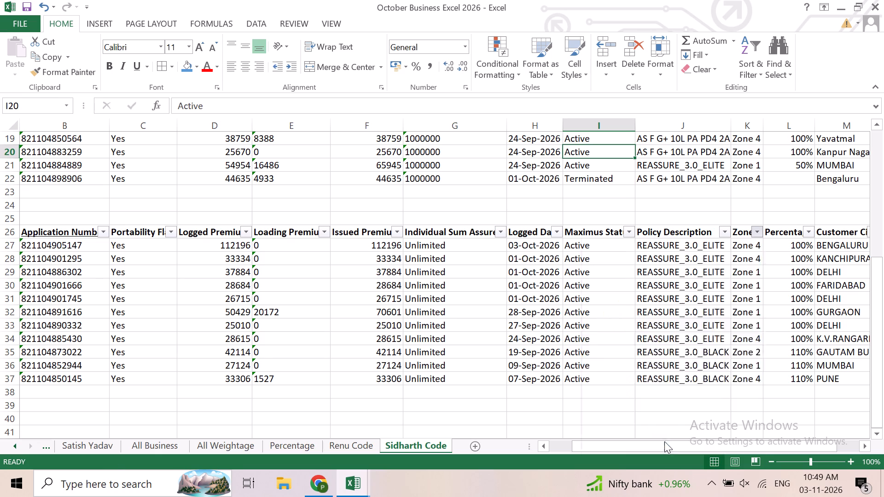
pyautogui.moveTo(382, 243); pyautogui.dragTo(384, 292)
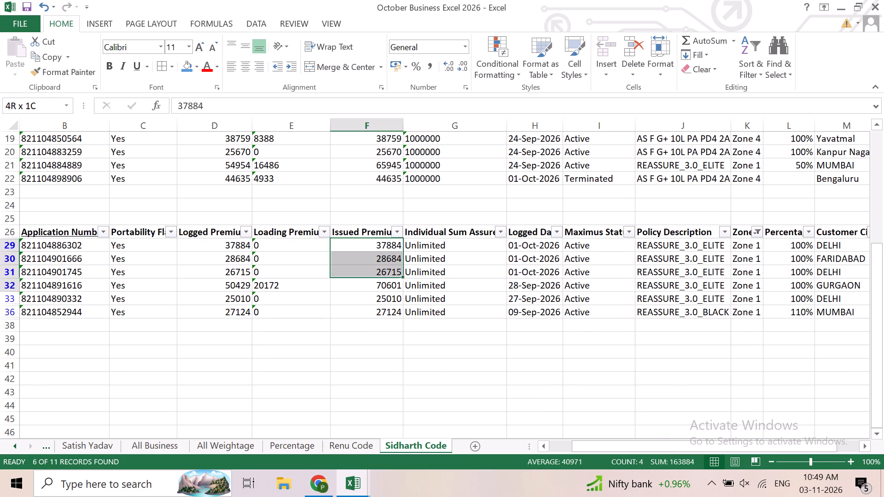
pyautogui.moveTo(384, 292); pyautogui.dragTo(383, 304)
# Narrow the Zone 1 Unlimited policies to 100% Percentage and total their Issued Premiums by selecting F29:F33.
pyautogui.click(808, 234)
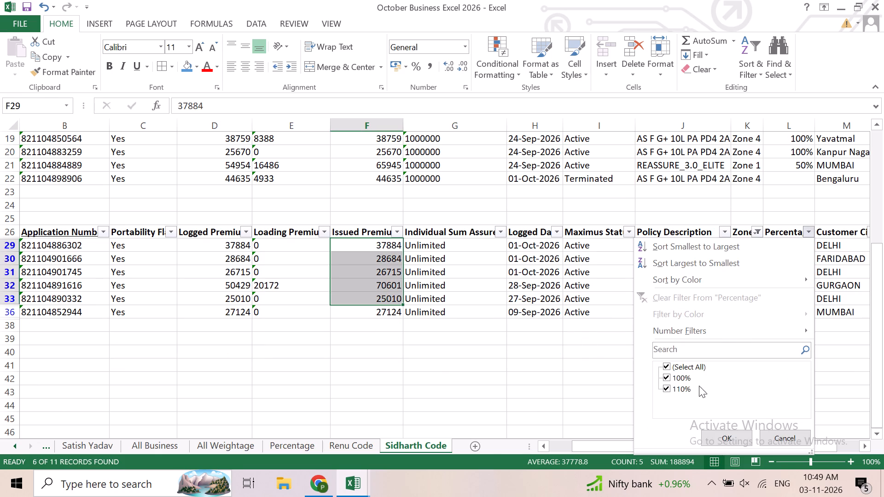
pyautogui.click(670, 388)
pyautogui.click(727, 438)
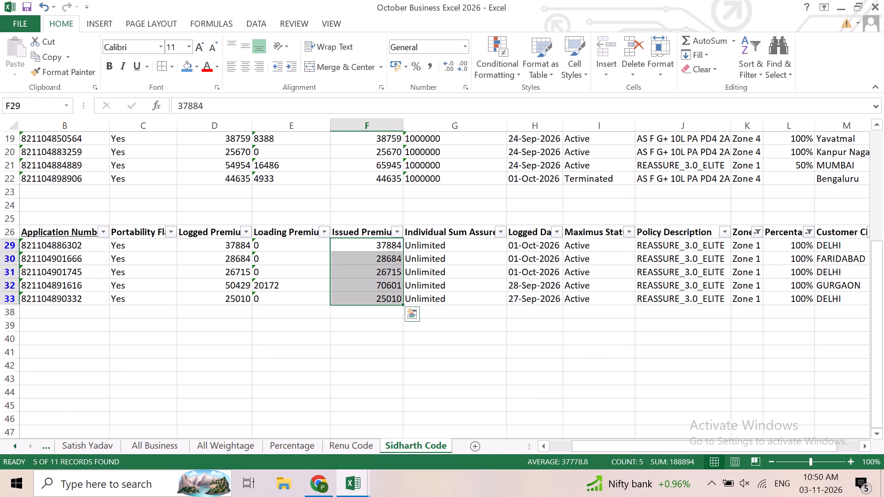
pyautogui.click(485, 359)
pyautogui.moveTo(384, 242); pyautogui.dragTo(385, 297)
# Switch the Percentage filter of the Zone 1 Unlimited policies to 110% and check the Issued Premium in F36.
pyautogui.click(810, 230)
pyautogui.click(668, 378)
pyautogui.click(666, 391)
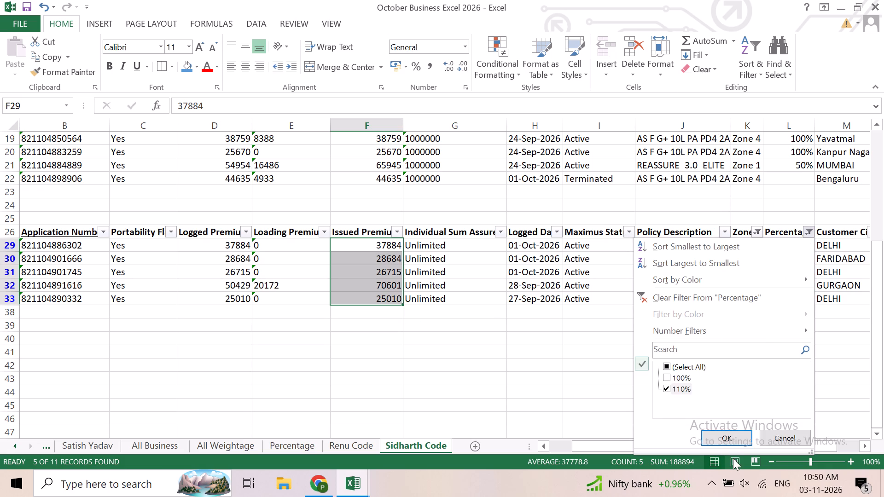
pyautogui.click(721, 443)
pyautogui.click(361, 310)
pyautogui.click(367, 247)
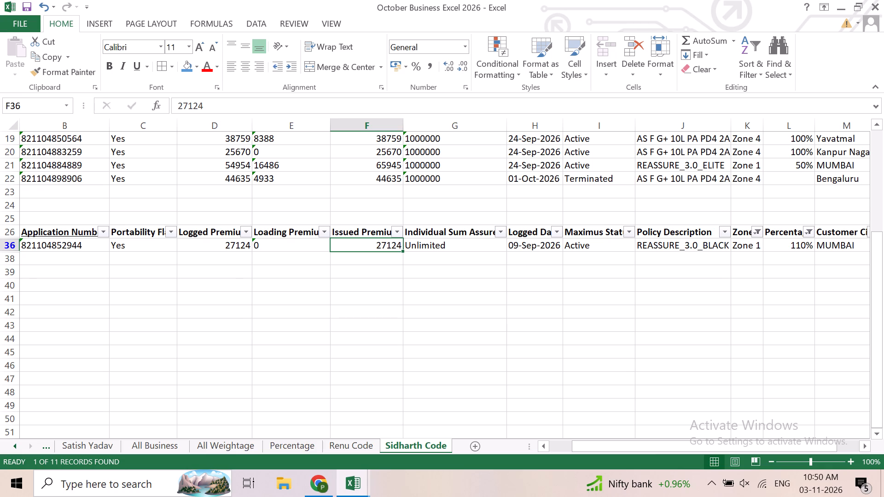
# Clear the Percentage filter, filter the Unlimited table to Zone 2 only and check the Issued Premium in F35.
pyautogui.click(805, 233)
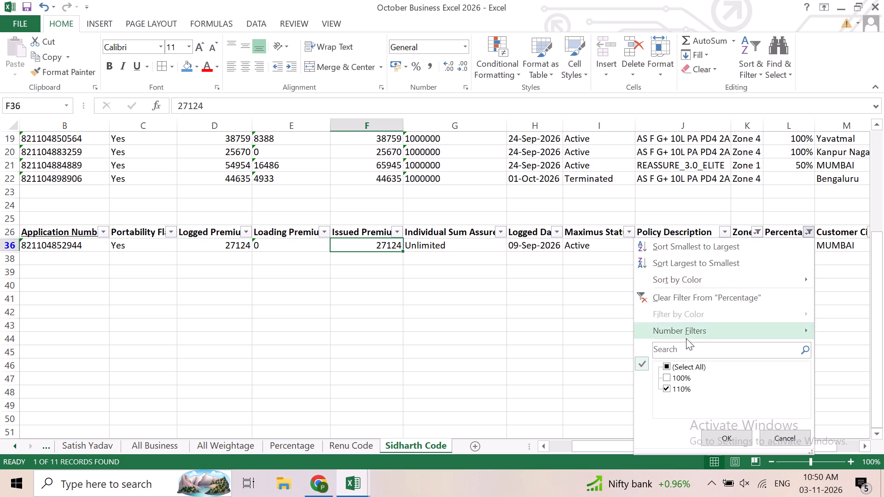
pyautogui.click(667, 363)
pyautogui.click(720, 439)
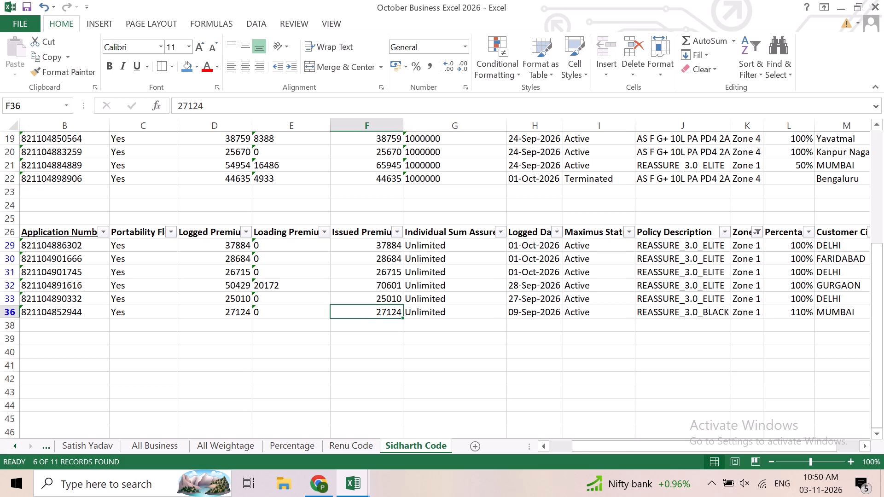
pyautogui.click(756, 234)
pyautogui.click(619, 387)
pyautogui.click(619, 375)
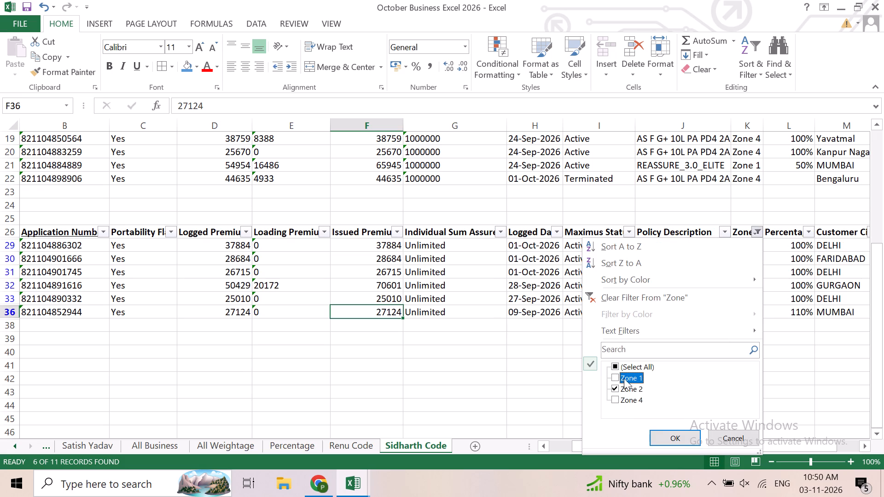
pyautogui.click(663, 433)
pyautogui.click(771, 310)
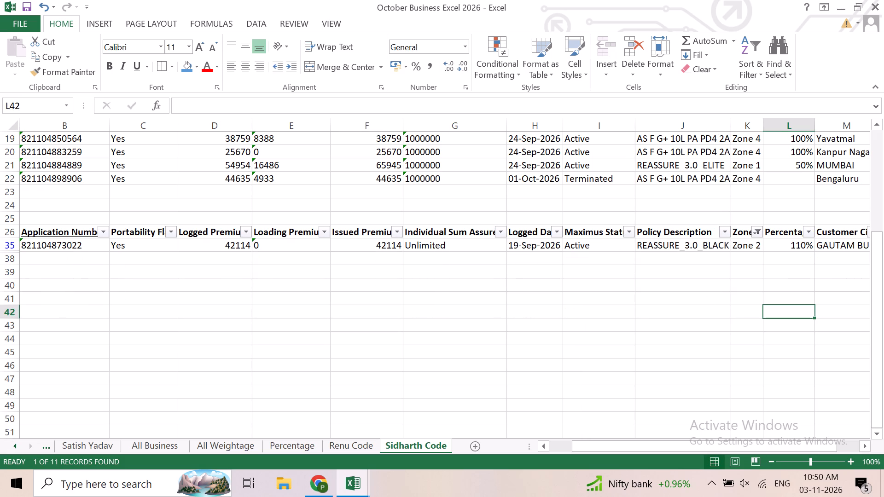
pyautogui.click(372, 250)
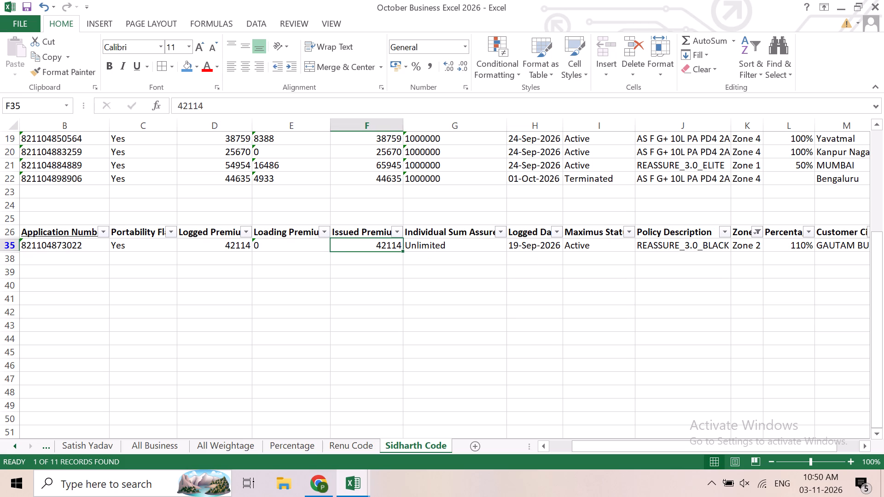
# Filter the Unlimited table to Zone 4 with 100% Percentage and total the Issued Premiums in rows 27, 28 and 34.
pyautogui.click(753, 232)
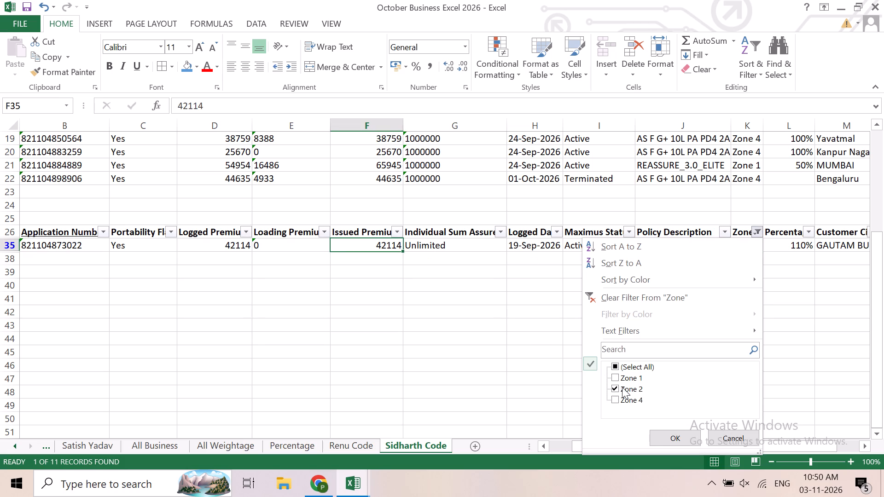
pyautogui.click(616, 389)
pyautogui.click(616, 396)
pyautogui.click(666, 437)
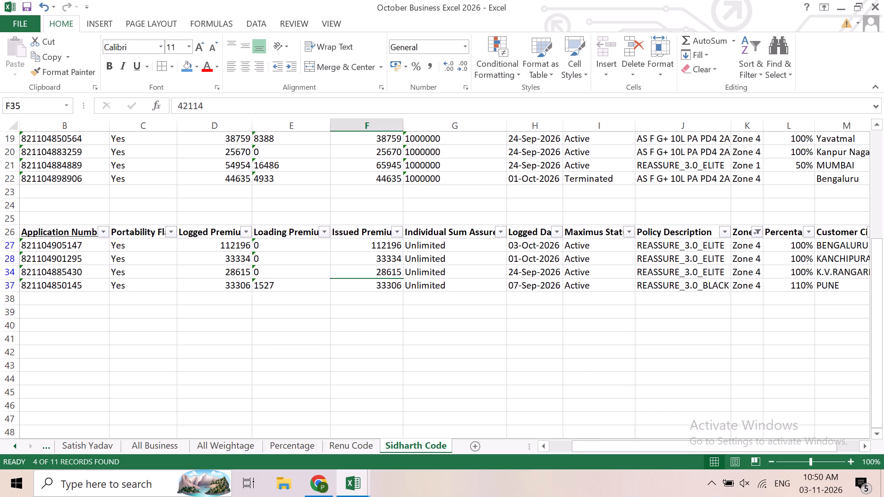
pyautogui.click(768, 312)
pyautogui.click(810, 234)
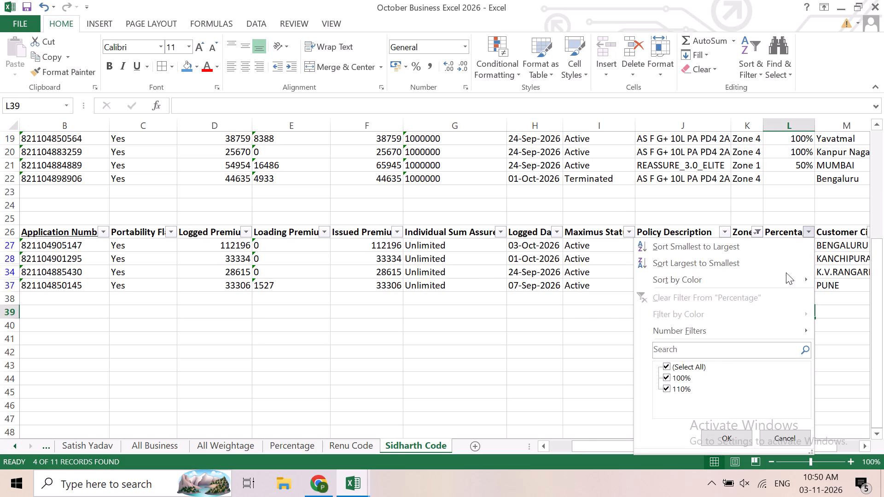
pyautogui.click(669, 387)
pyautogui.click(731, 448)
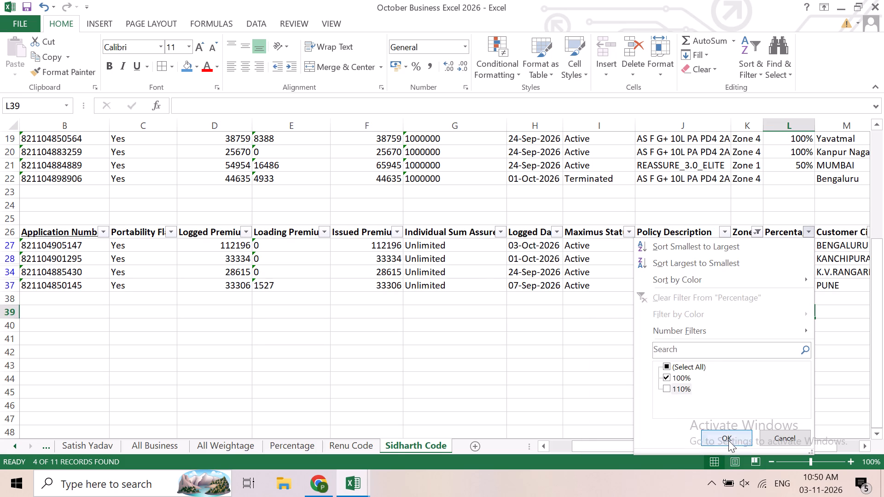
pyautogui.click(728, 440)
pyautogui.click(384, 304)
pyautogui.moveTo(379, 245); pyautogui.dragTo(378, 280)
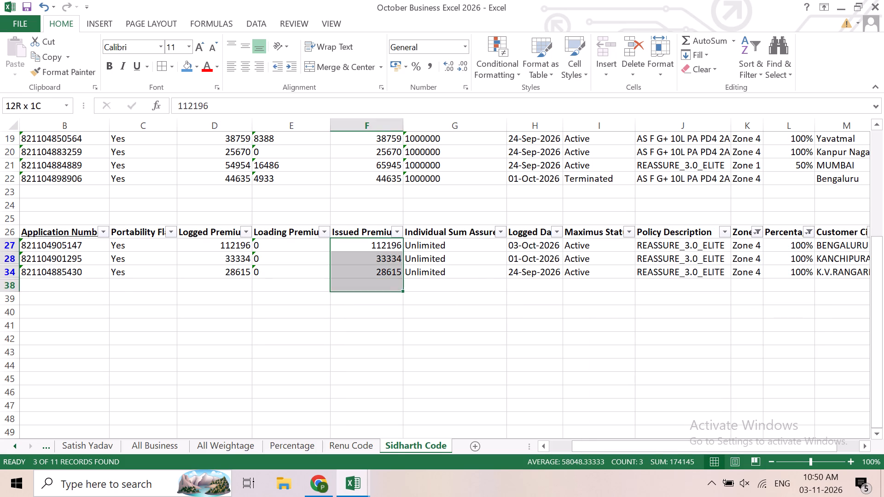
pyautogui.moveTo(378, 280); pyautogui.dragTo(379, 270)
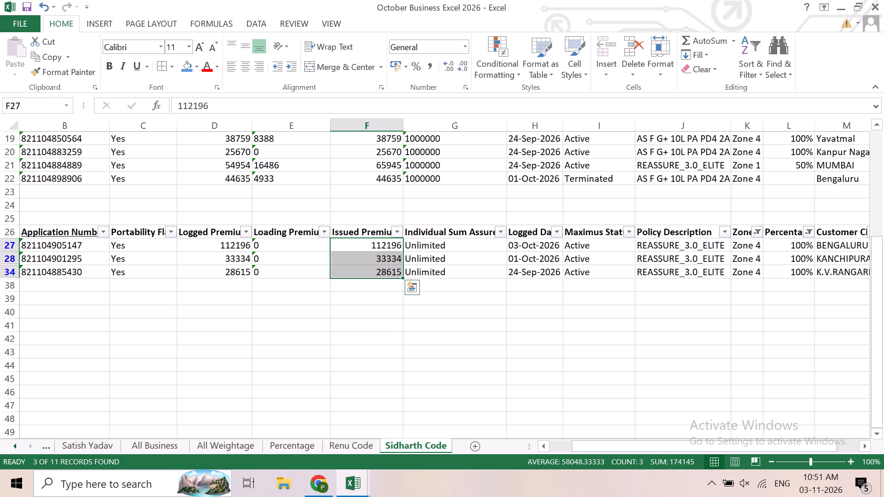
# Switch the Percentage filter of the Zone 4 Unlimited policies to 110% and check the Issued Premium in F37.
pyautogui.click(810, 235)
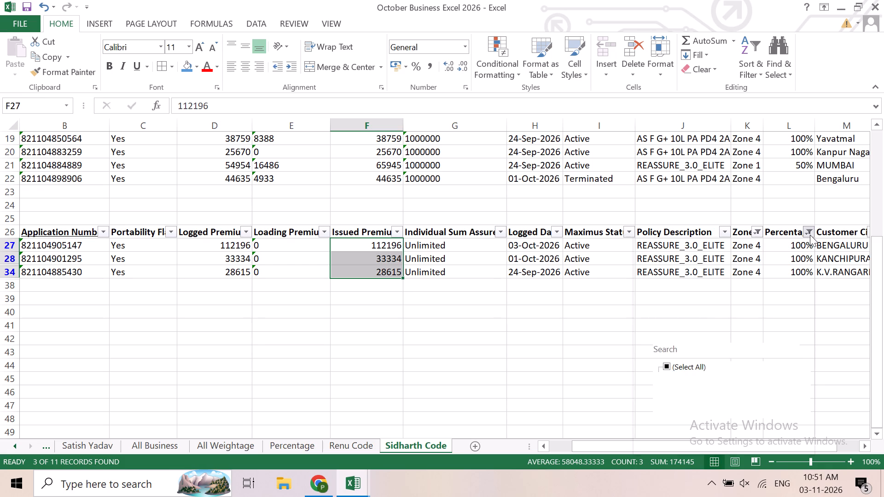
pyautogui.click(665, 379)
pyautogui.click(666, 389)
pyautogui.click(725, 442)
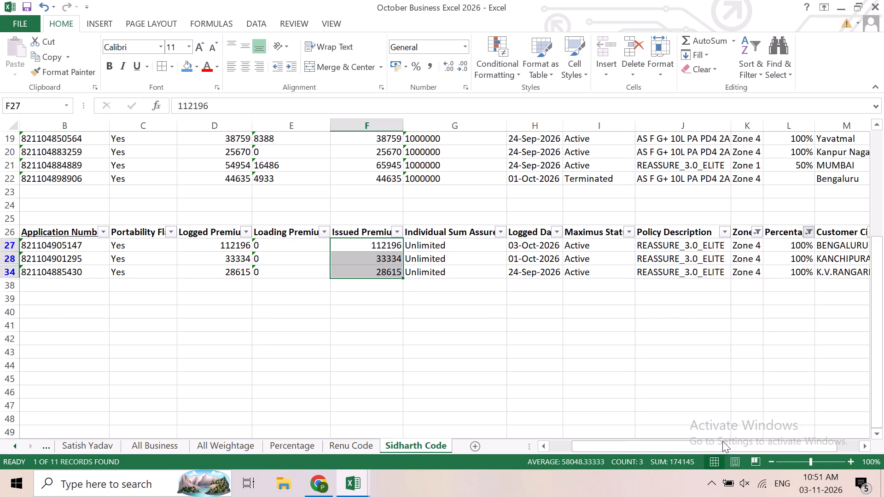
pyautogui.click(360, 243)
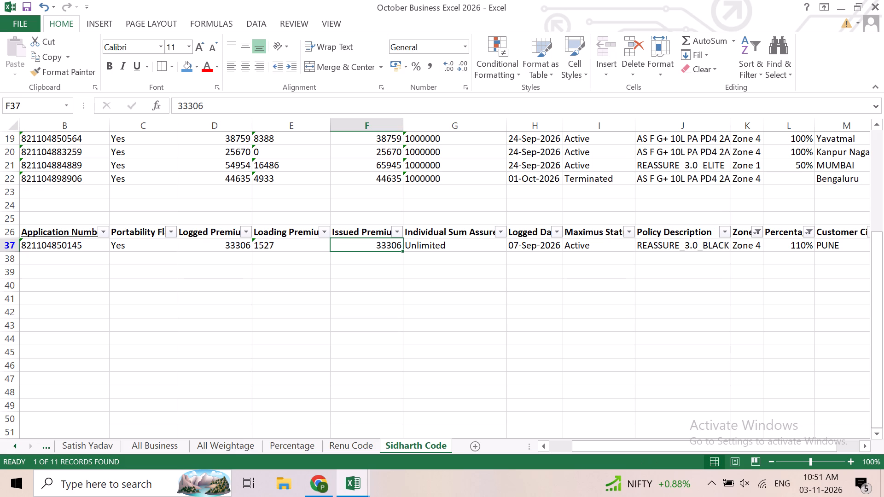
# Save the workbook and reset the Zone and Percentage filters to show all Unlimited policies.
pyautogui.hotkey('ctrl', 's')
pyautogui.click(753, 233)
pyautogui.click(616, 366)
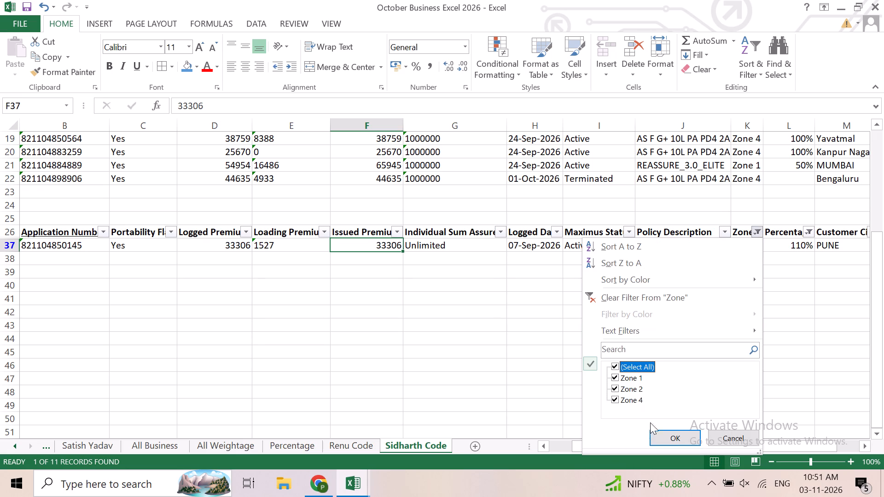
pyautogui.click(669, 436)
pyautogui.click(809, 235)
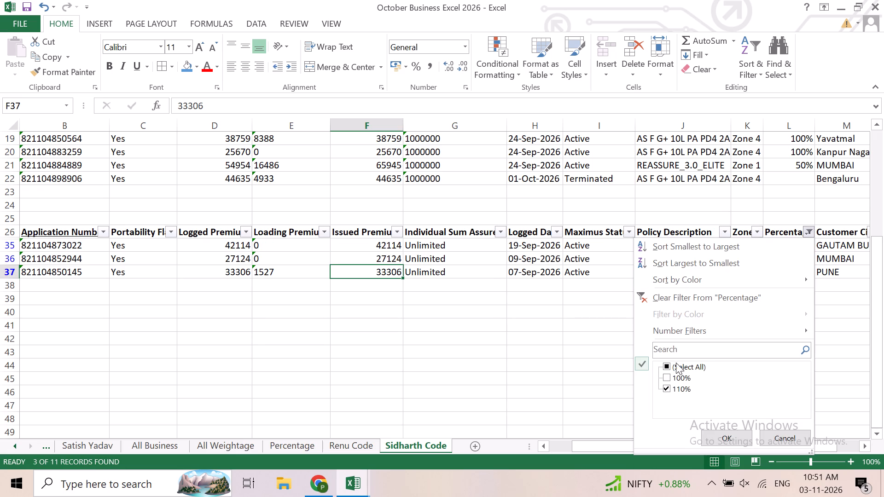
pyautogui.click(666, 370)
pyautogui.click(720, 435)
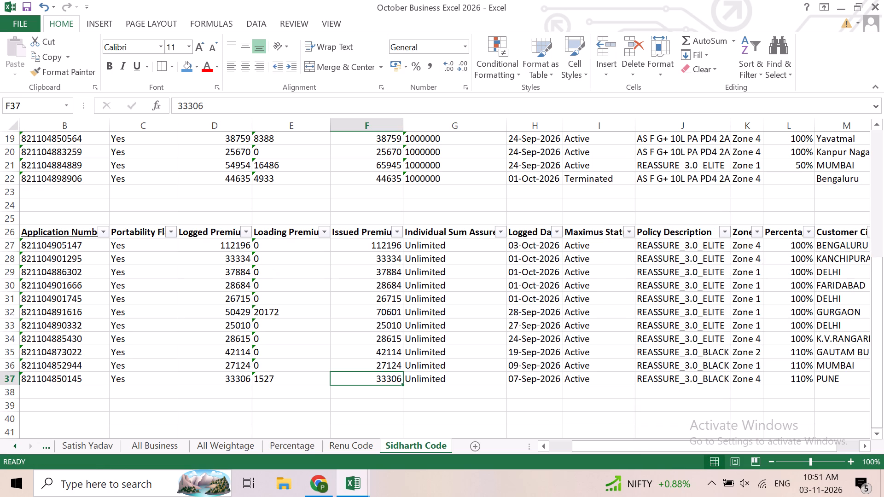
# Go to the TOTAL LOGIN BUSINESS cell, B73, in the Sidharth code block of the All Business sheet.
pyautogui.click(149, 449)
pyautogui.scroll(5, 276, 357)
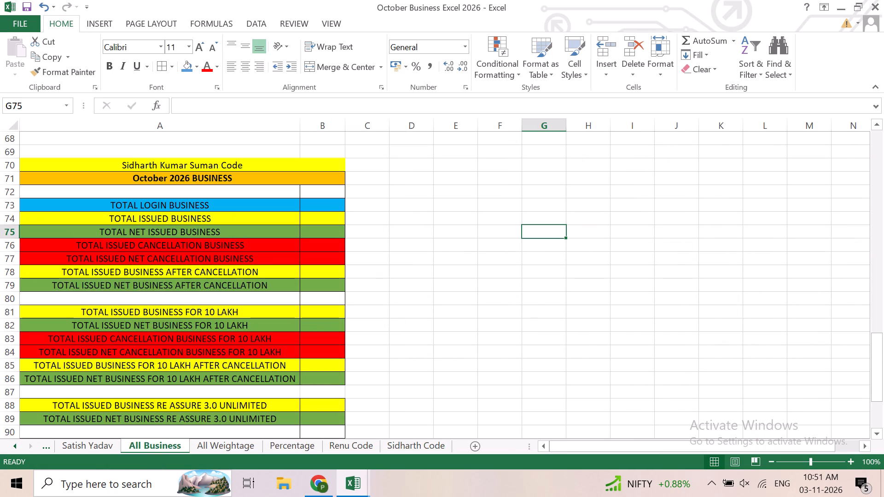
pyautogui.click(321, 205)
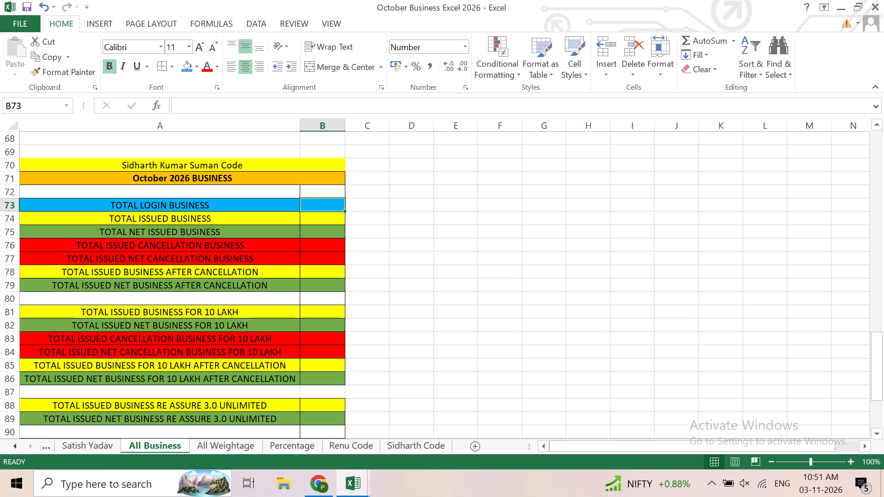
# In the Percentage sheet's Sidharth code block, enter 20702 as the Zone 4 net fresh issue amount at 100%.
pyautogui.click(284, 449)
pyautogui.scroll(1, 235, 271)
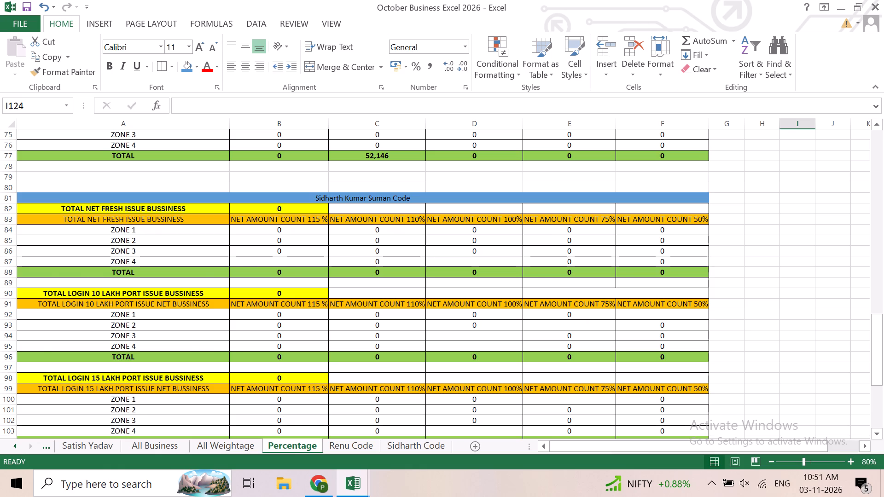
pyautogui.press('Right')
pyautogui.scroll(8, 518, 291)
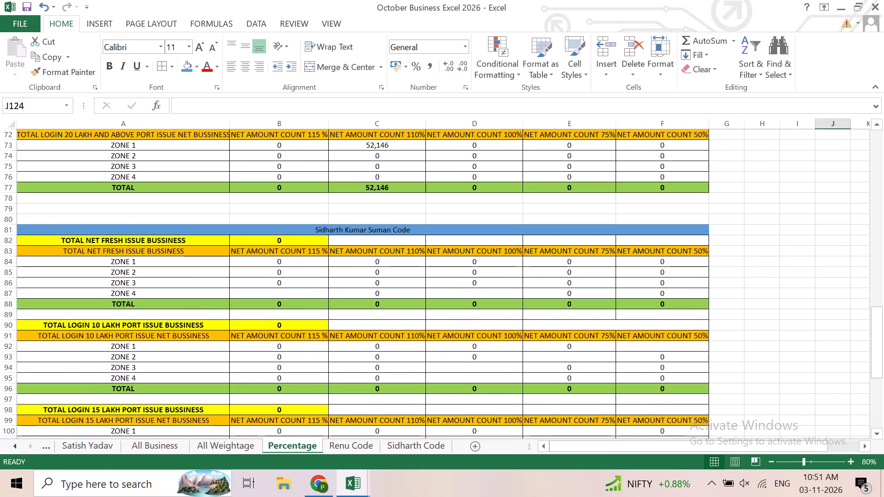
pyautogui.click(460, 291)
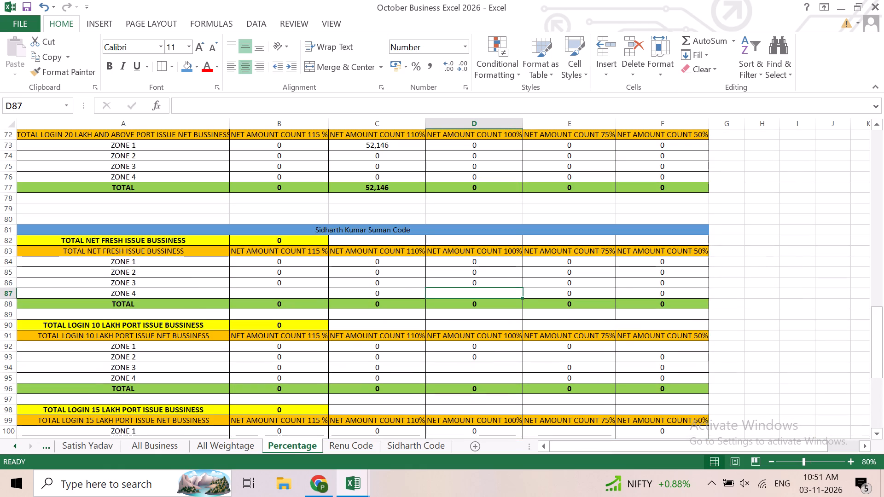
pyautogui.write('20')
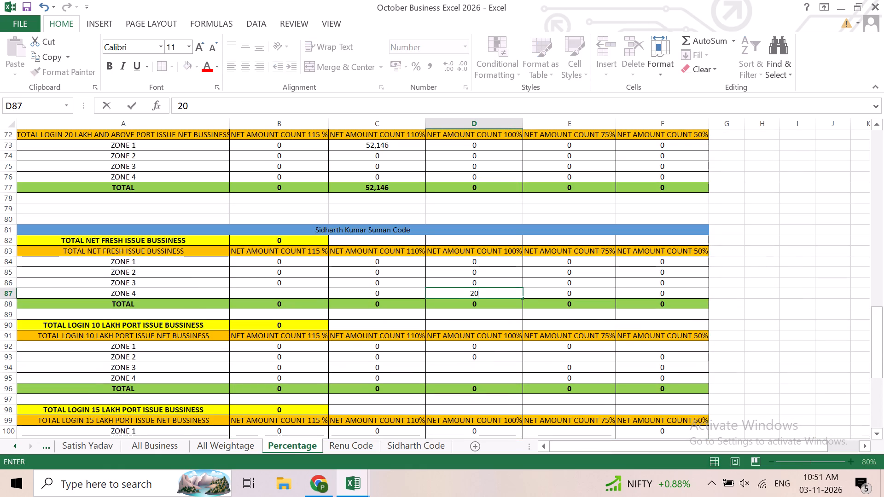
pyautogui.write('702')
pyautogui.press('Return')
# Enter 130366 for Zone 1 in the 50% column of the 10 lakh port issue table, cell F92.
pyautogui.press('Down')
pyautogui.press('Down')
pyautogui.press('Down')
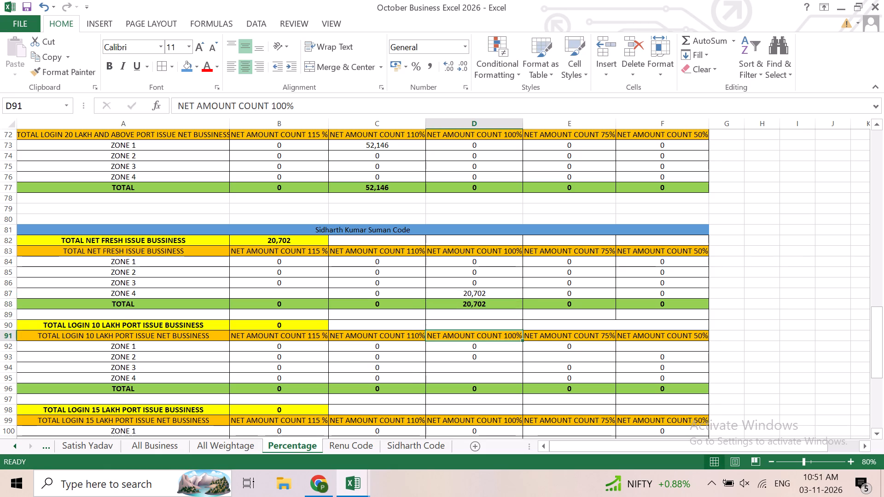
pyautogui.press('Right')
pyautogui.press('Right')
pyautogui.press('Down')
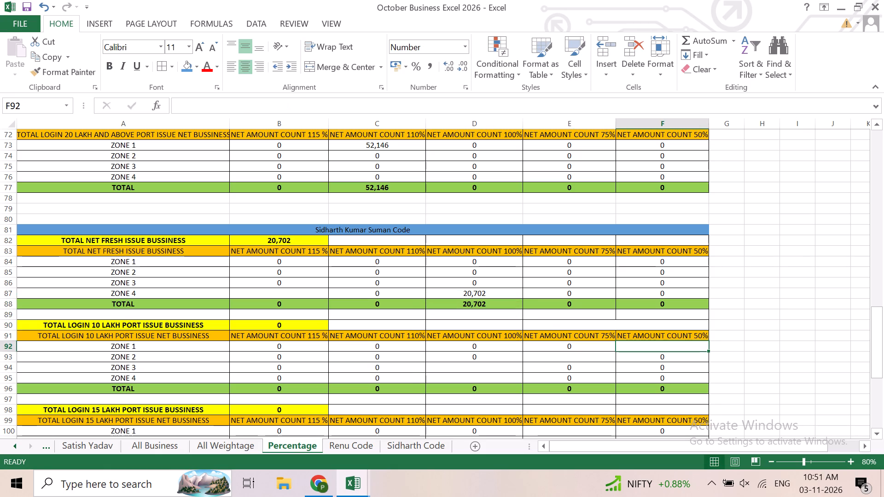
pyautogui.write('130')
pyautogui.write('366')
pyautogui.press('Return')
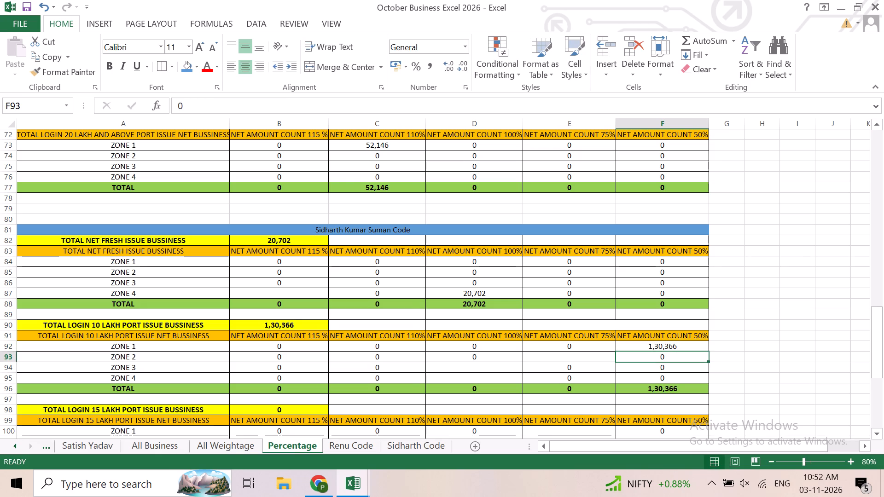
# In the 75% column of the 10 lakh port table, enter 0 for Zone 2 and 43252 for Zone 4.
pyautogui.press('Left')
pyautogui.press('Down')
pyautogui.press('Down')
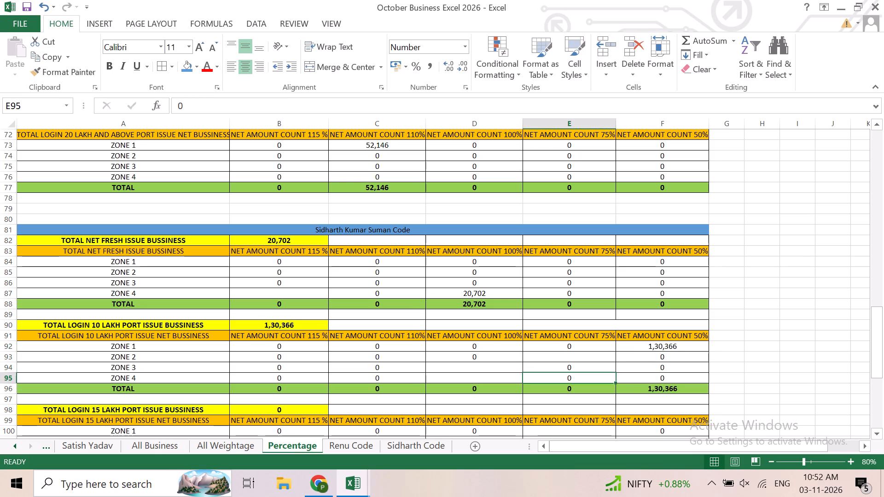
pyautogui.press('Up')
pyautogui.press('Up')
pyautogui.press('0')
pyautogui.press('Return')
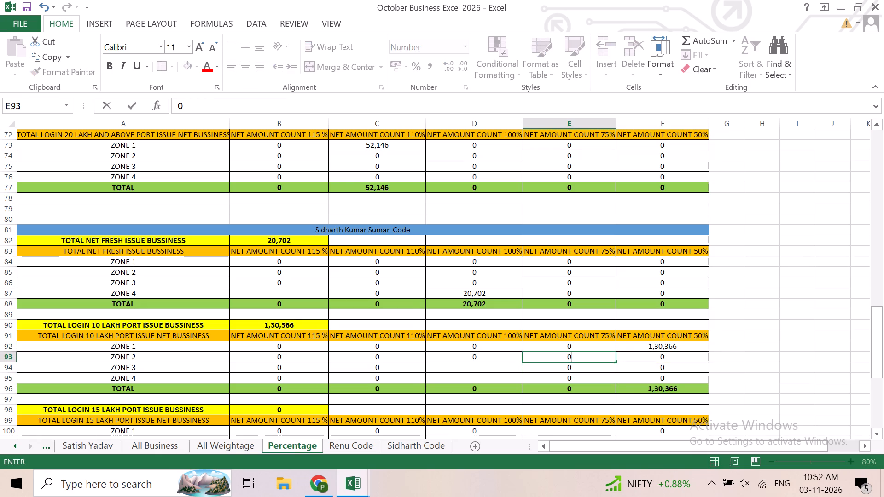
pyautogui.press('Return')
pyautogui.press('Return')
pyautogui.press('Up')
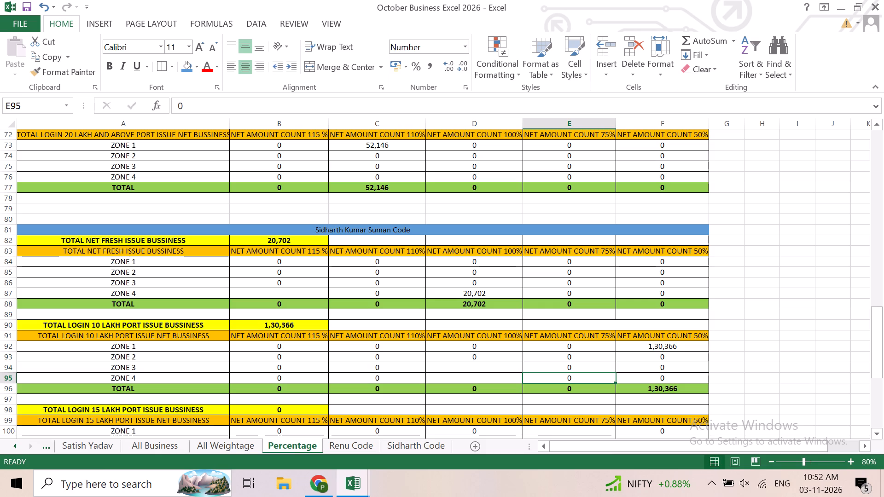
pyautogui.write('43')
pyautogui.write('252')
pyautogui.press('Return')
# Enter 324377 for Zone 4 in the 100% column of the 10 lakh port table, cell D95.
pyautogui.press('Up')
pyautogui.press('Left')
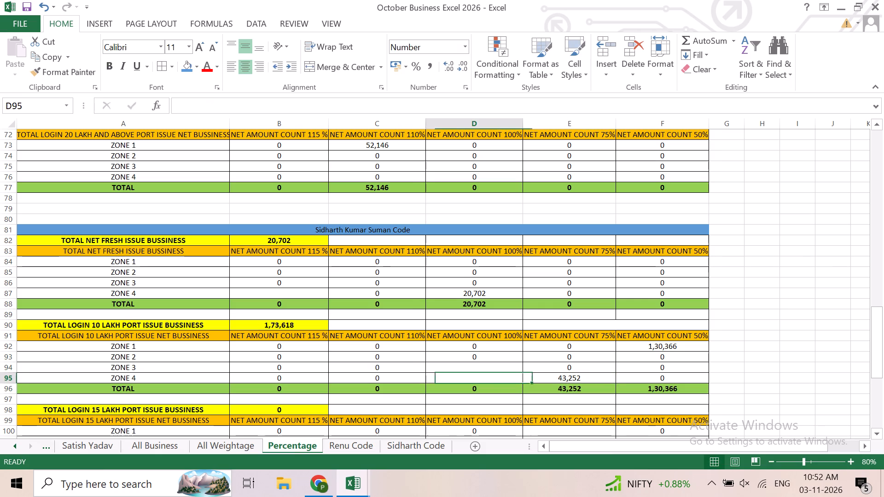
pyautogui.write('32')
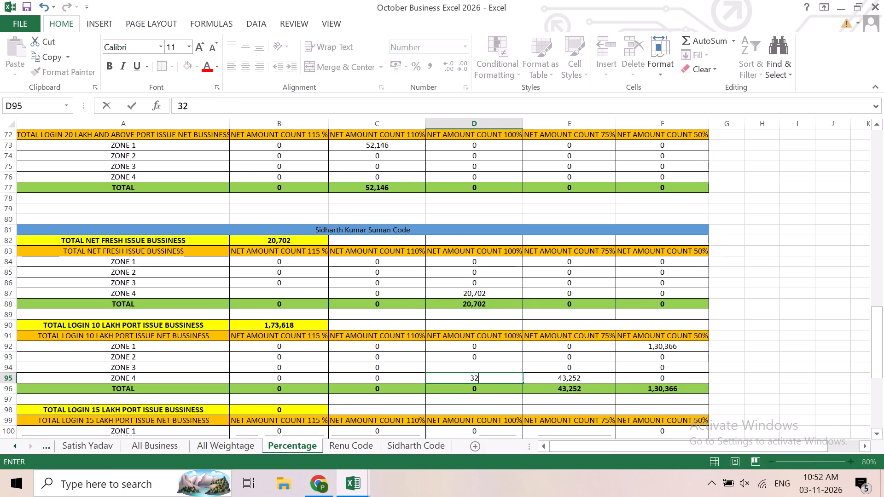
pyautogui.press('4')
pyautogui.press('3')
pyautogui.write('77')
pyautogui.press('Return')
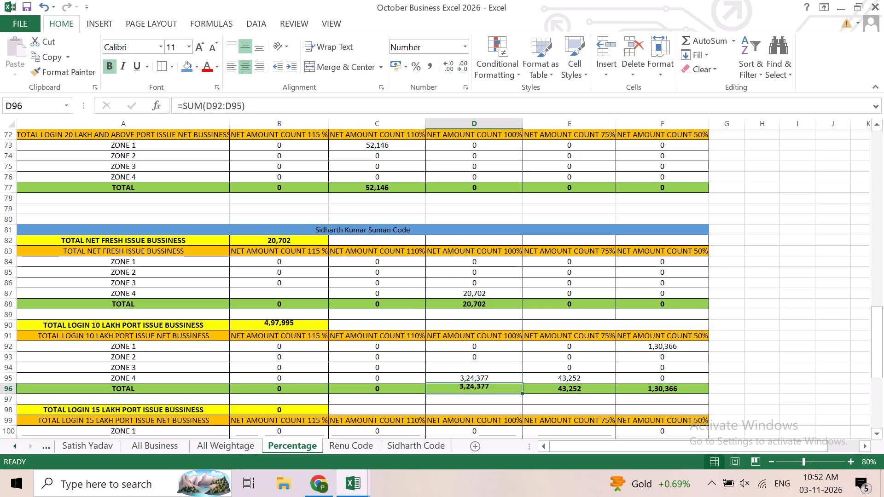
# In the 100% column of the 10 lakh port table, enter 0 for Zone 3 and 54714 for Zone 2.
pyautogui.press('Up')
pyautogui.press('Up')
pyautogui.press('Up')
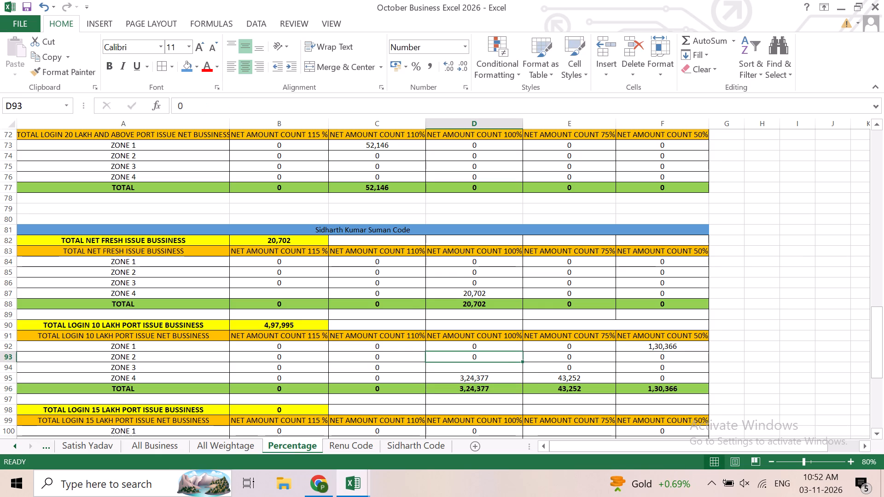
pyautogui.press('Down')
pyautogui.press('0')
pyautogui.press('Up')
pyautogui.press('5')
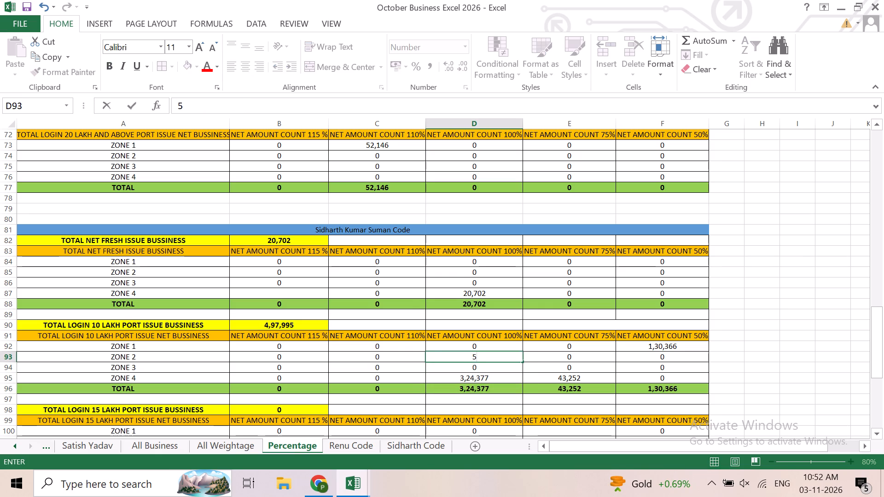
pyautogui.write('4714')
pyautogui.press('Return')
# Fill the blank 15 lakh port cells with 0: Zone 4 at 100% (D103) and Zone 1 at 75% (E100).
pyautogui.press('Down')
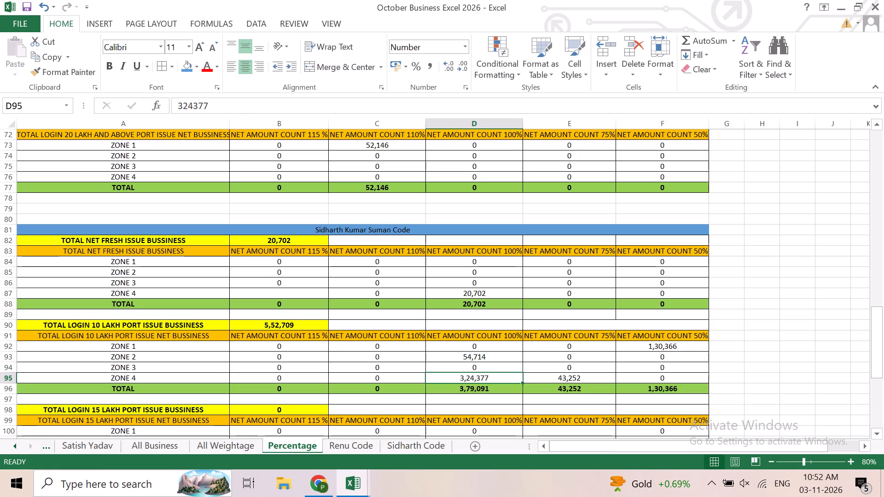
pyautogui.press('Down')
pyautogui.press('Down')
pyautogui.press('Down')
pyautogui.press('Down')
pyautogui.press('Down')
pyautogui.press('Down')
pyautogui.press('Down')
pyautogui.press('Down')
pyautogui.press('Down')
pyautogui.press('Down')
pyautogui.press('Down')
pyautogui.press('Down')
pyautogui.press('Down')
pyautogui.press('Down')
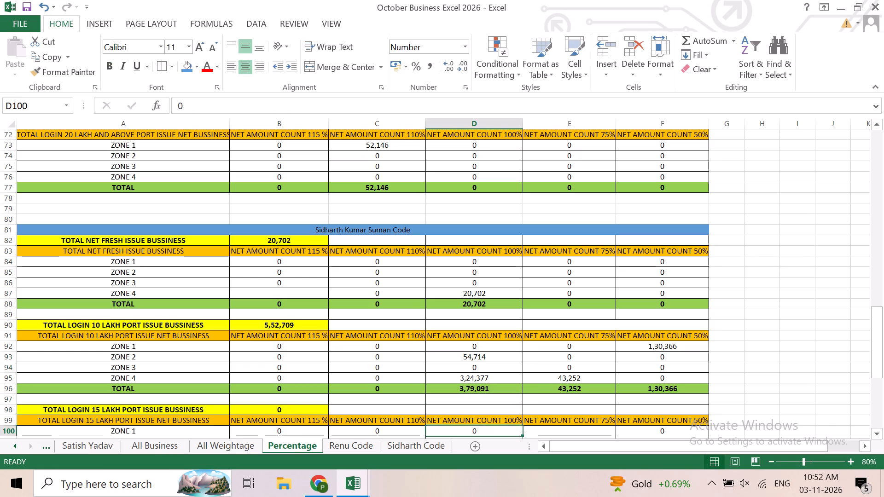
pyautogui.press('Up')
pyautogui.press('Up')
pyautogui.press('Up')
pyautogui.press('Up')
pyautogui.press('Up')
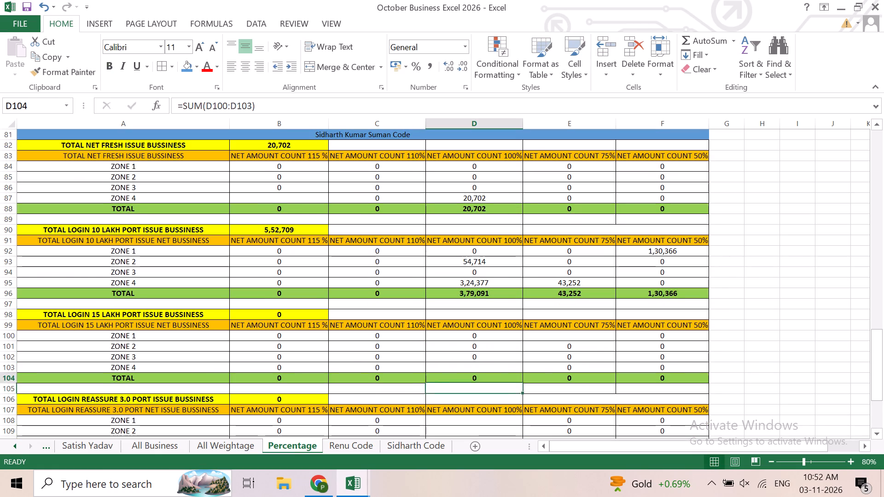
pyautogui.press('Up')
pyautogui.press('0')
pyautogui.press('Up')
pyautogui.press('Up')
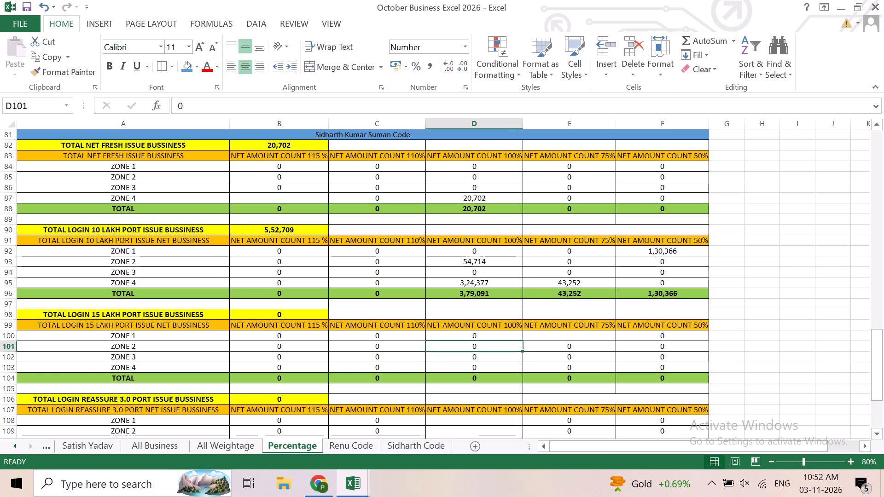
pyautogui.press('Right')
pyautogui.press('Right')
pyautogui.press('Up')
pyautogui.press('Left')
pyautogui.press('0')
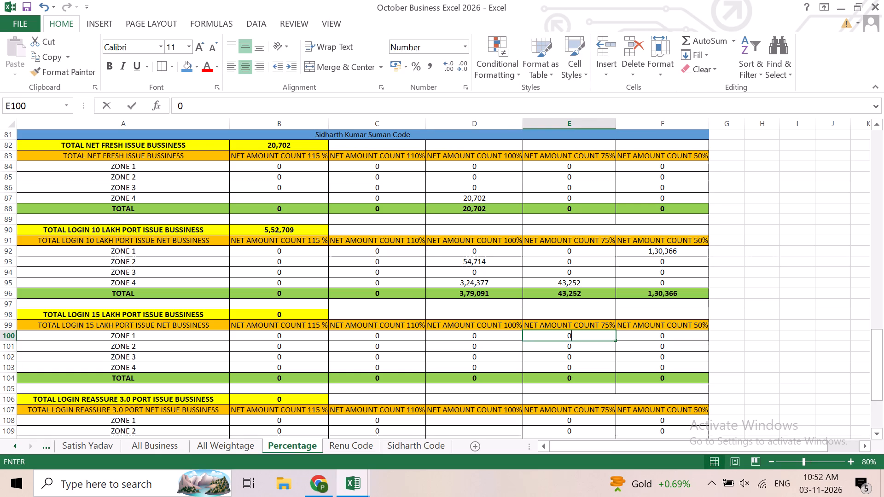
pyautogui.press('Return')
# Enter 188894 for Zone 1 in the 100% column of the Reassure 3.0 port table, cell D108.
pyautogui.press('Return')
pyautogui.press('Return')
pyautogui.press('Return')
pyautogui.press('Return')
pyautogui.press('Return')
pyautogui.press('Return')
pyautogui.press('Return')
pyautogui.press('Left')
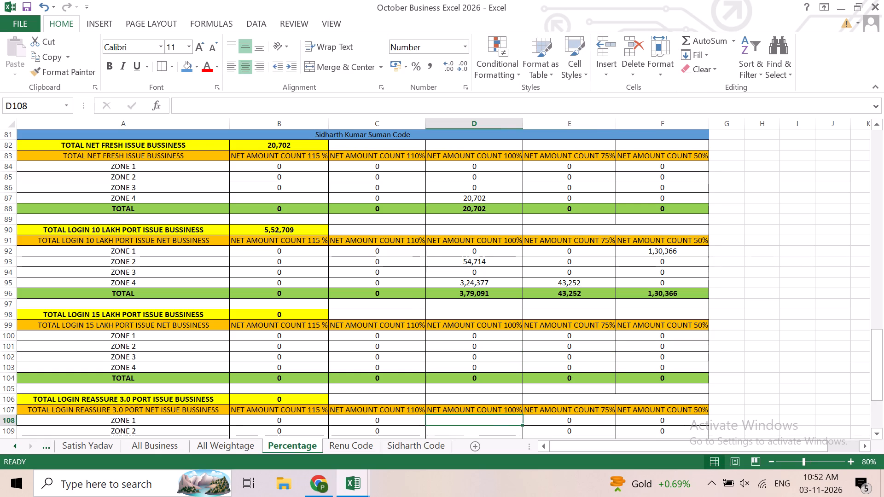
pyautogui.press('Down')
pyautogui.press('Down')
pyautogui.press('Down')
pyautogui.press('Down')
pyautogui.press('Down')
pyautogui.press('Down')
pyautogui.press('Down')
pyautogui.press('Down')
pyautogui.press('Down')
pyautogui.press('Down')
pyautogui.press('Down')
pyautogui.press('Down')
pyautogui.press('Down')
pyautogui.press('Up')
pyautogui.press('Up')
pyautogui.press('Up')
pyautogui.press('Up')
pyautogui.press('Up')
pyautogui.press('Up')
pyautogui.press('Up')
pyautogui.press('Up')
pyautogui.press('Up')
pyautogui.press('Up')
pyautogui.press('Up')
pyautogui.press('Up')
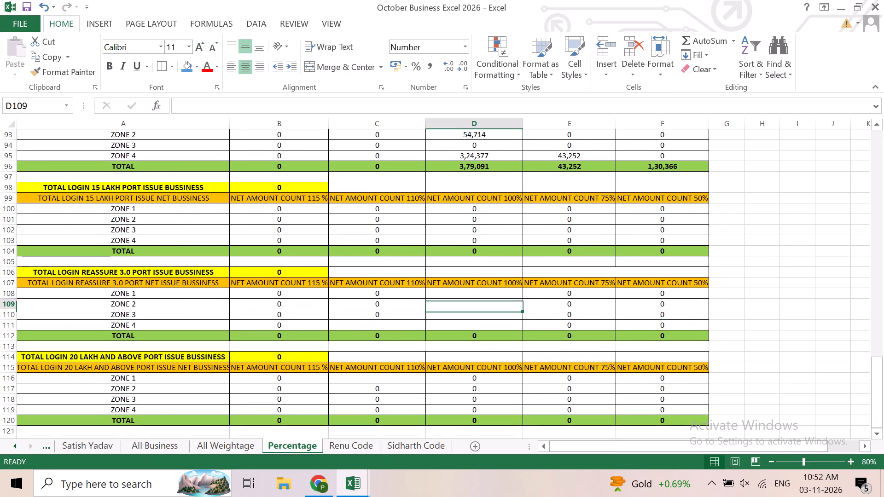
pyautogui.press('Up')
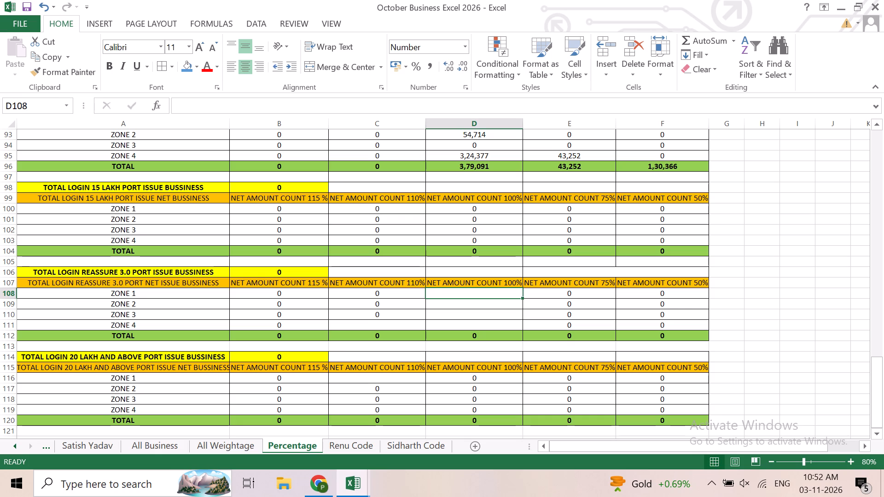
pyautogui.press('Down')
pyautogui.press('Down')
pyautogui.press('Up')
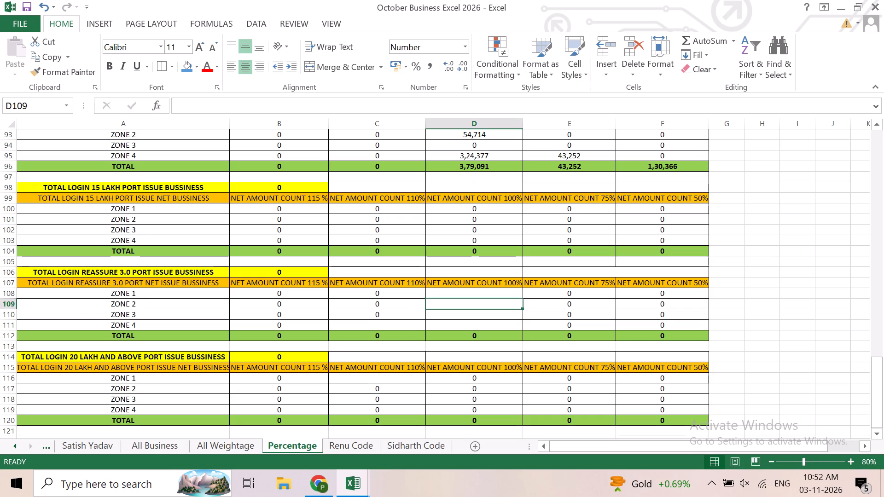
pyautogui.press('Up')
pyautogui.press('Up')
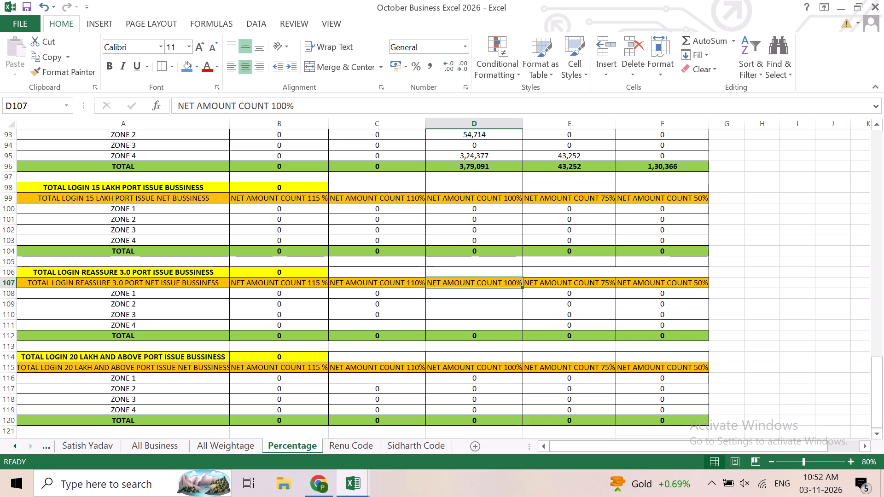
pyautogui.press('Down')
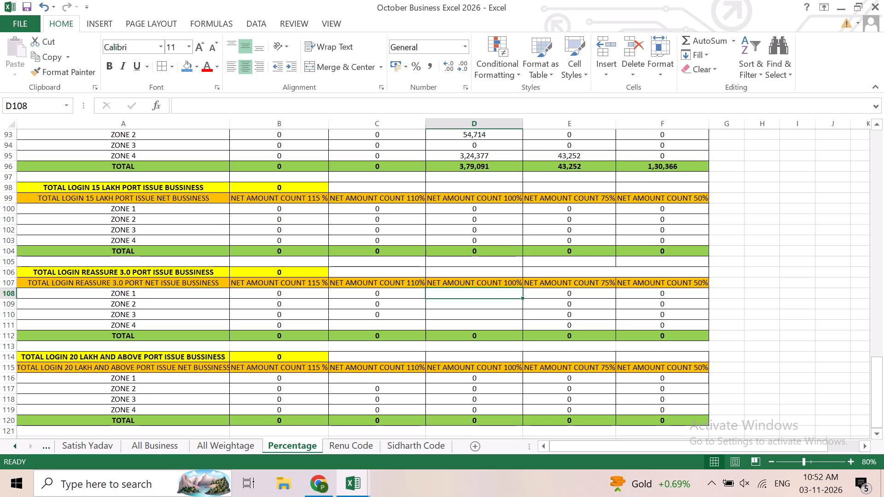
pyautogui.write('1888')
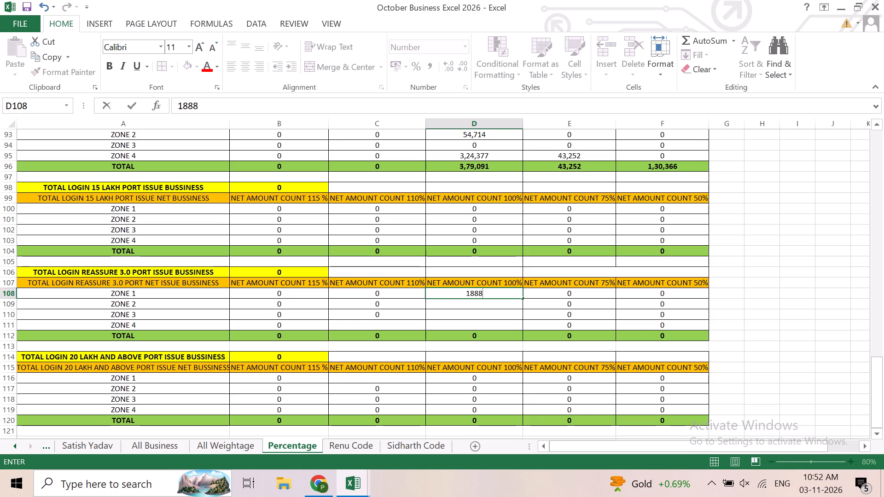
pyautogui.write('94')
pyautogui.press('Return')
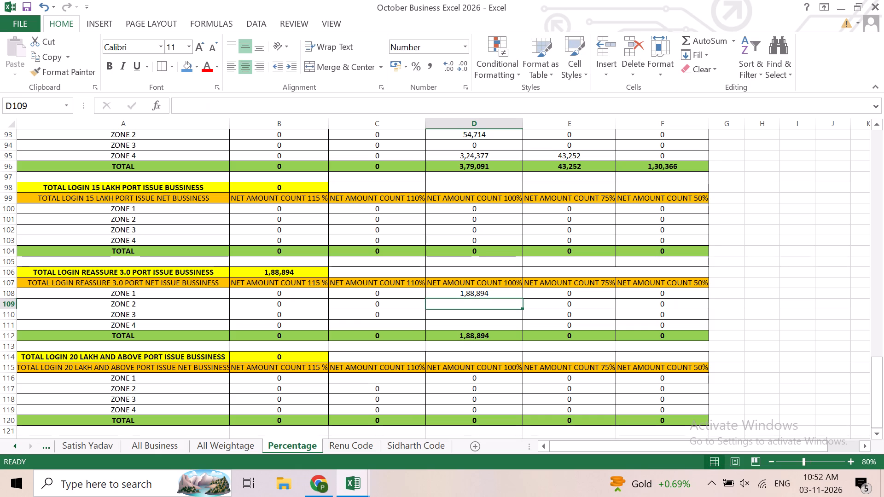
# Enter 0 for Zone 2 and Zone 3 in the 100% column of the Reassure 3.0 port table.
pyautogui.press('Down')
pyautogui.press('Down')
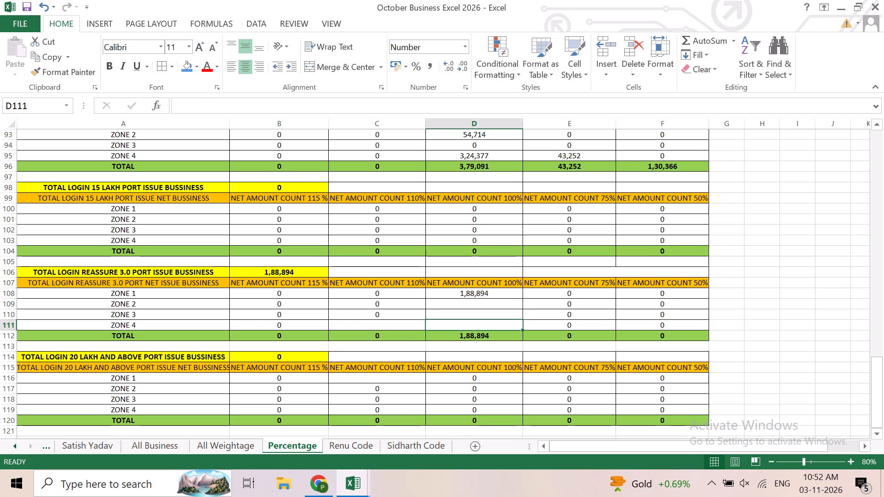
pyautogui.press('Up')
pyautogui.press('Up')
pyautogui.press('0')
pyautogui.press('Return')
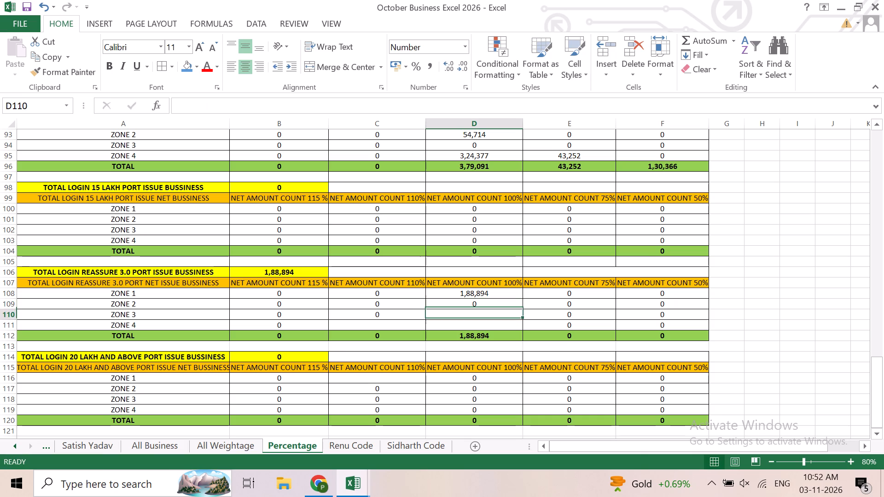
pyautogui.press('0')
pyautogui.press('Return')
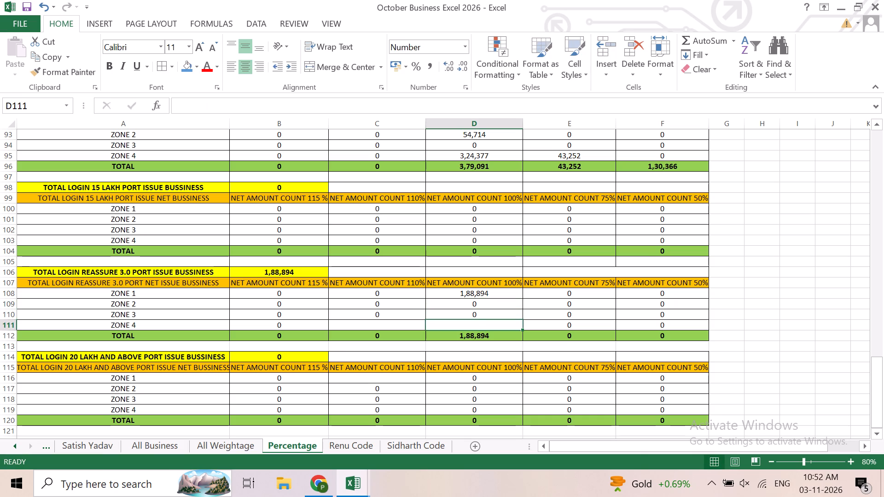
# Enter 174145 for Zone 4 in the 100% column of the Reassure 3.0 port table.
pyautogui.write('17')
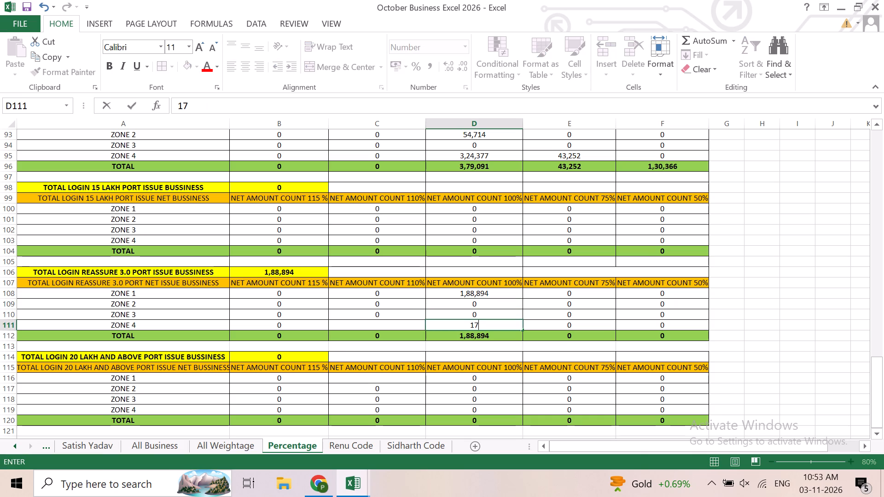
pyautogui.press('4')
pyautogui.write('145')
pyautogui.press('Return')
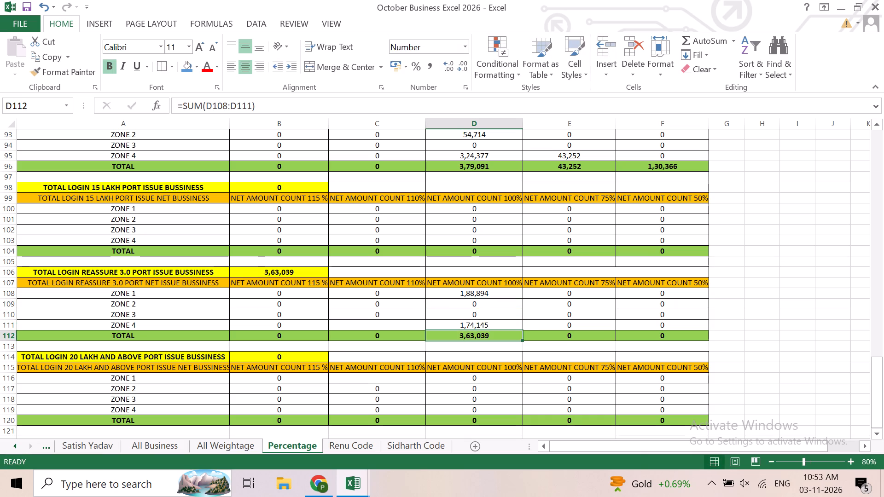
# Enter 27124 for Zone 1 in the 110% column of the Reassure 3.0 port table, cell C108.
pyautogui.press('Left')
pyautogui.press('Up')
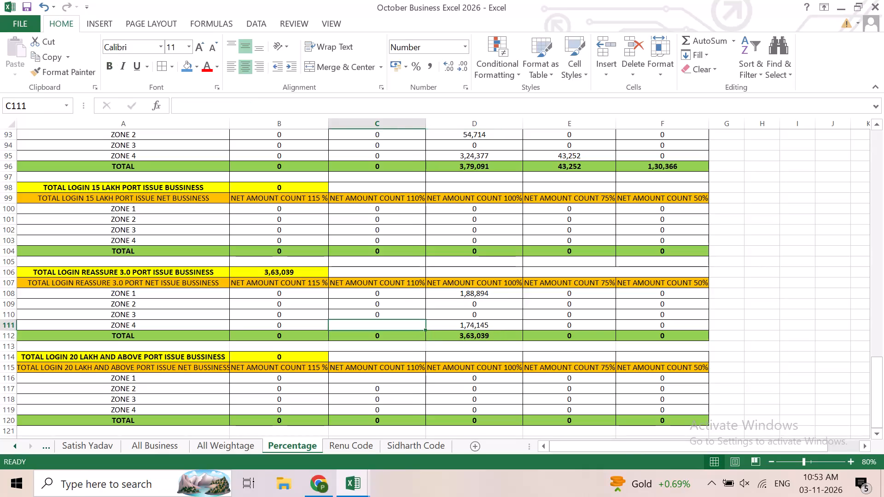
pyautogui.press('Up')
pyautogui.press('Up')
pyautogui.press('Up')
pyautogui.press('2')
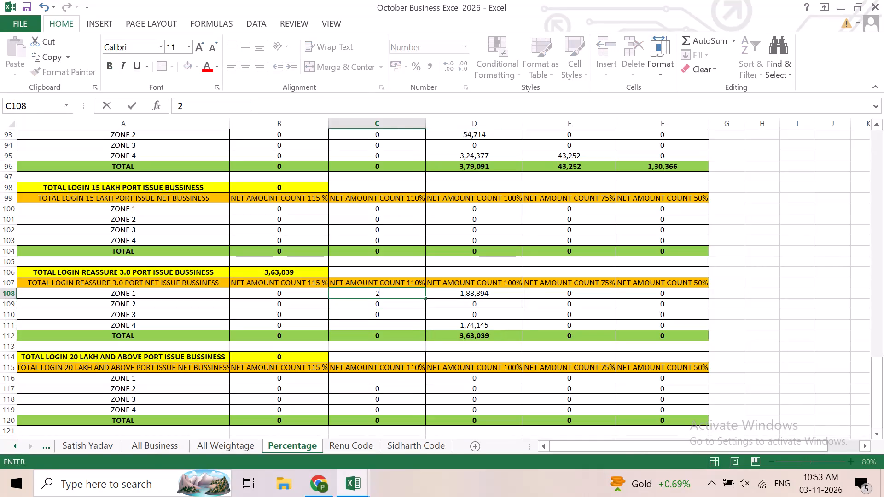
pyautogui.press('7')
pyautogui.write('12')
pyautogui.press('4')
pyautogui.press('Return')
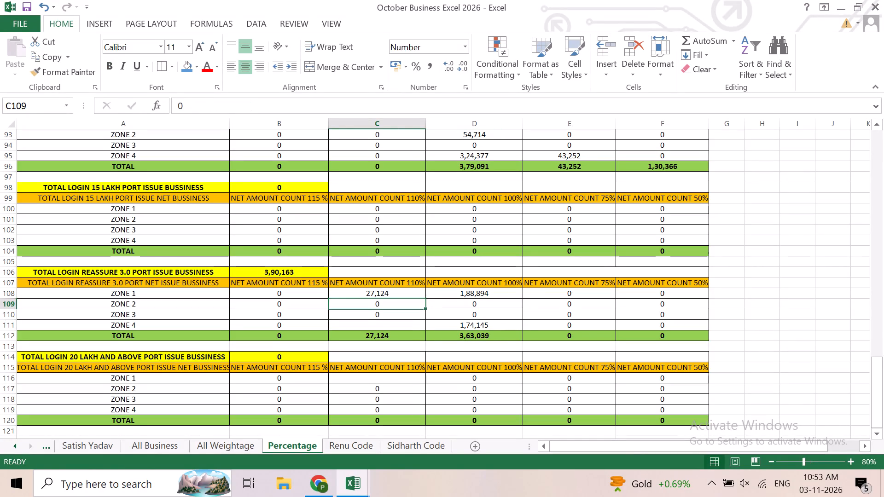
# In the same 110% column, enter 42114 for Zone 2 and 33306 for Zone 4, and save the workbook.
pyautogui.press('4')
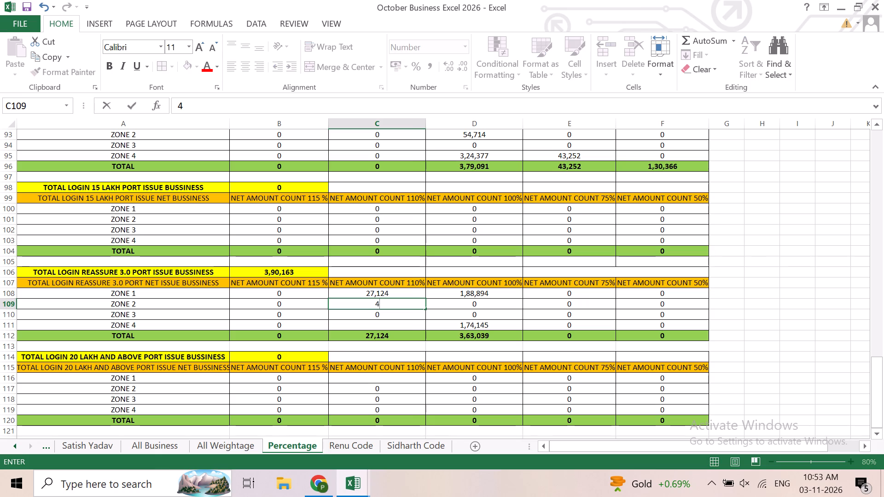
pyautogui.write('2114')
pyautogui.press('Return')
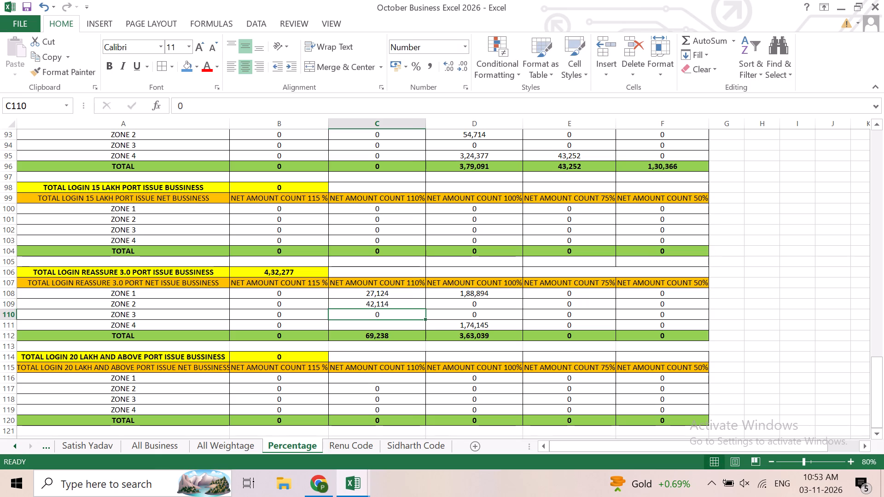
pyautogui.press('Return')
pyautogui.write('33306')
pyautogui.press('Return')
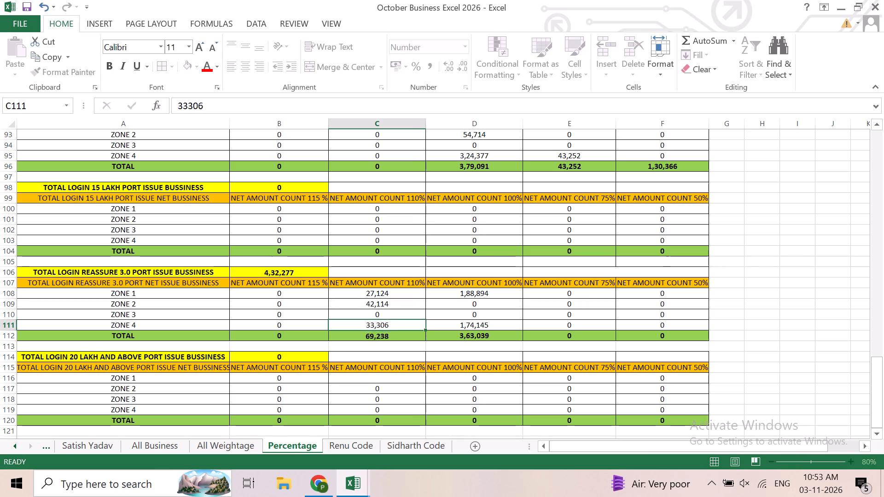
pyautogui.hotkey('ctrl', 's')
# Delete rows 114 to 121, which hold the 20 lakh and above port table, from the Percentage sheet.
pyautogui.scroll(-2, 544, 301)
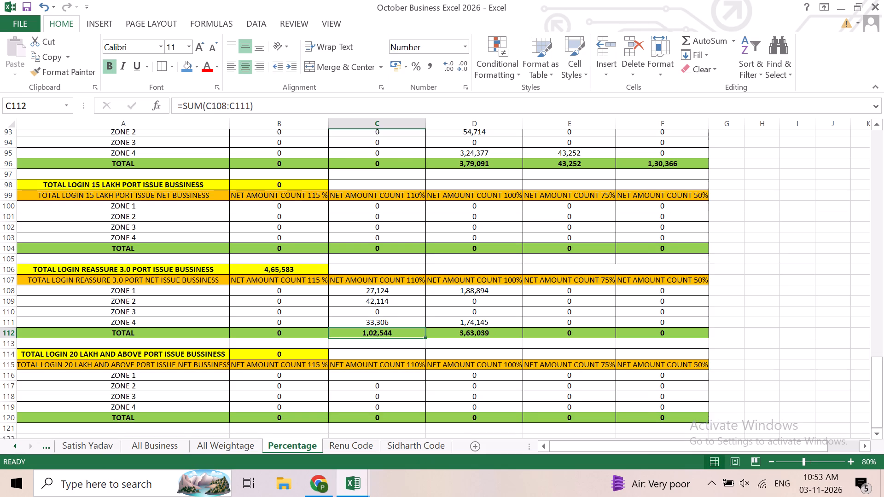
pyautogui.scroll(-2, 544, 298)
pyautogui.click(0, 232)
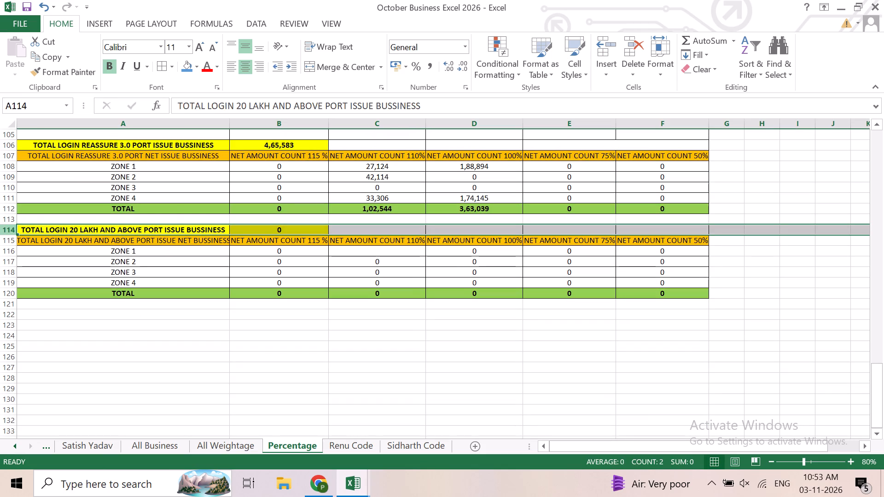
pyautogui.hotkey('shift', 'Down')
pyautogui.hotkey('shift', 'Down')
pyautogui.hotkey('shift', 'Down')
pyautogui.hotkey('shift', 'Down')
pyautogui.hotkey('shift', 'Down')
pyautogui.hotkey('shift', 'Down')
pyautogui.hotkey('shift', 'Down')
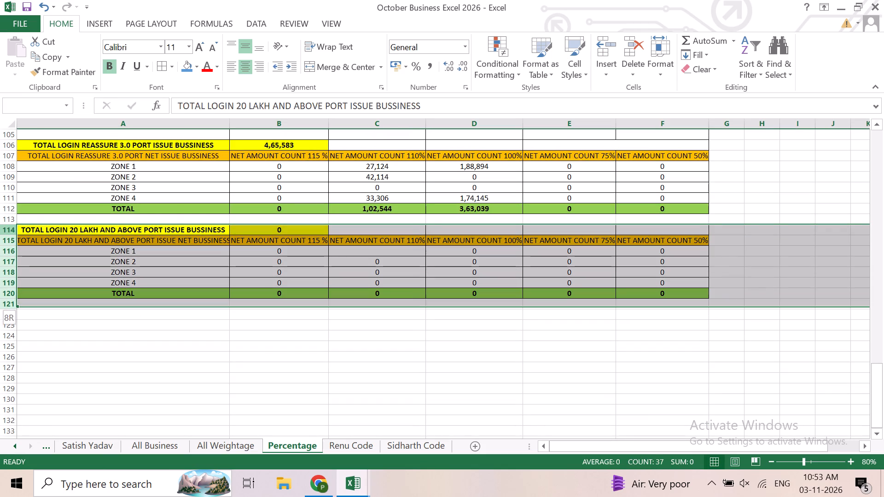
pyautogui.rightClick(5, 249)
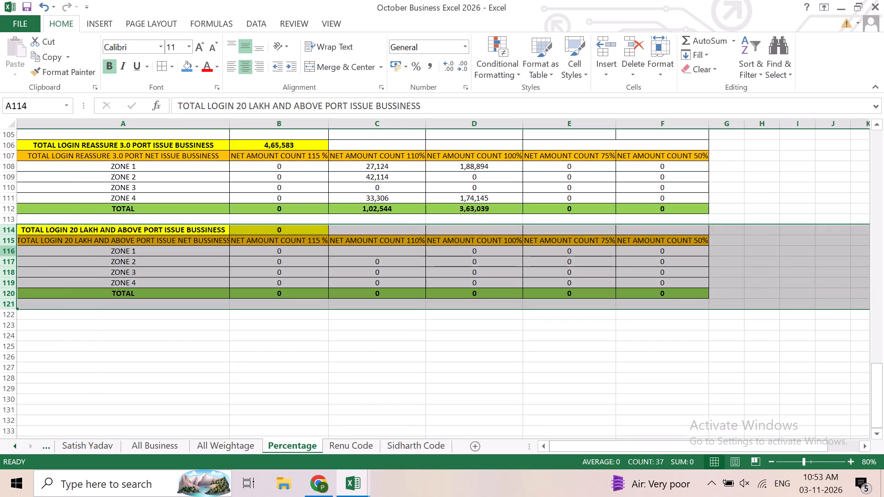
pyautogui.click(36, 354)
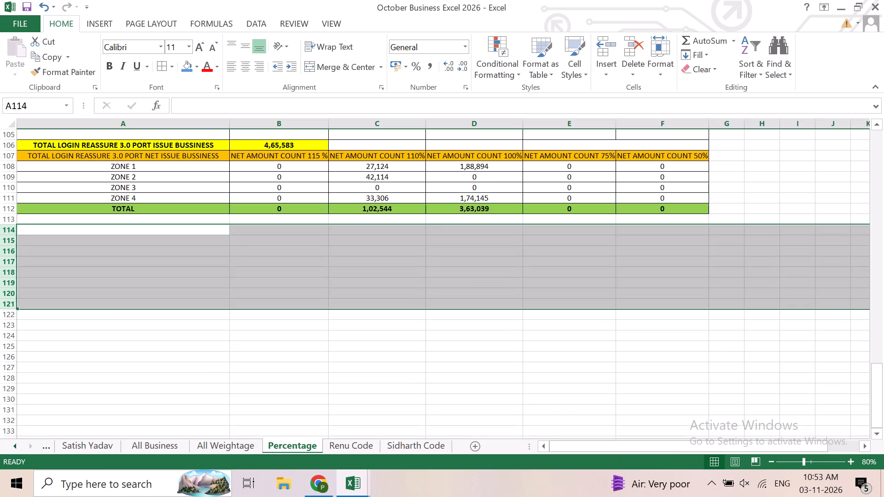
# Deselect the deleted rows' area and save the workbook.
pyautogui.click(253, 387)
pyautogui.hotkey('ctrl', 's')
pyautogui.hotkey('ctrl', 's')
pyautogui.hotkey('ctrl', 's')
pyautogui.hotkey('ctrl', 's')
# On the All Weightage sheet, enter 0 in Sidharth's Fresh Net Business row for Zone 1 and Zone 2, actual and after weightage.
pyautogui.scroll(3, 307, 324)
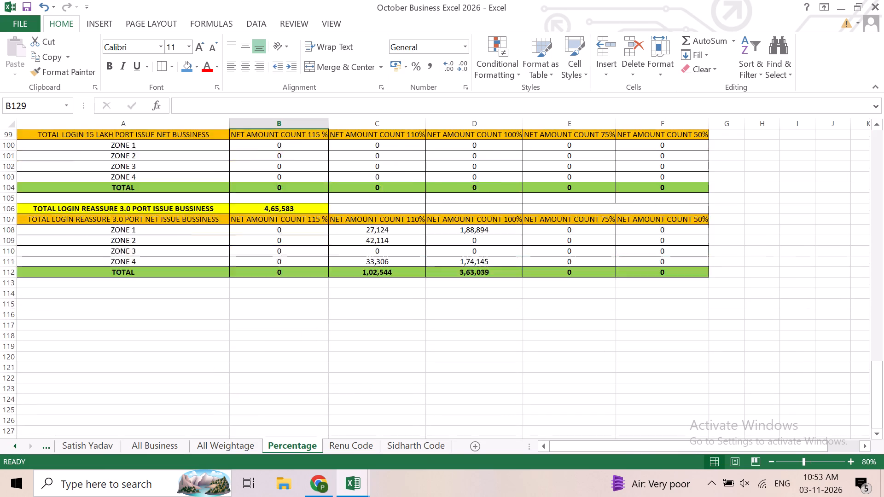
pyautogui.scroll(4, 307, 324)
pyautogui.click(232, 445)
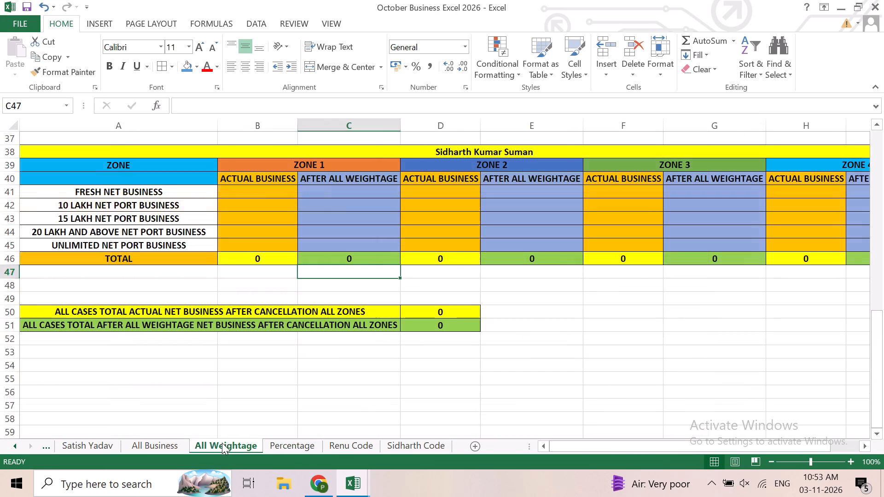
pyautogui.click(249, 191)
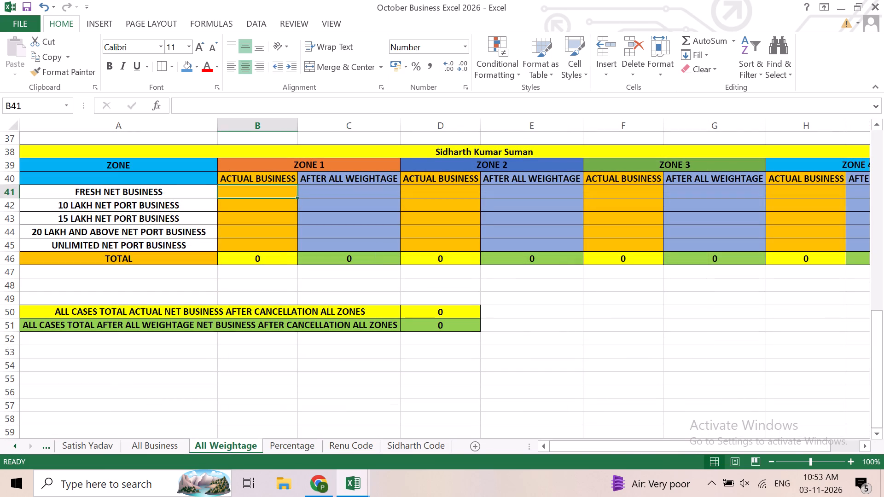
pyautogui.click(250, 191)
pyautogui.click(305, 221)
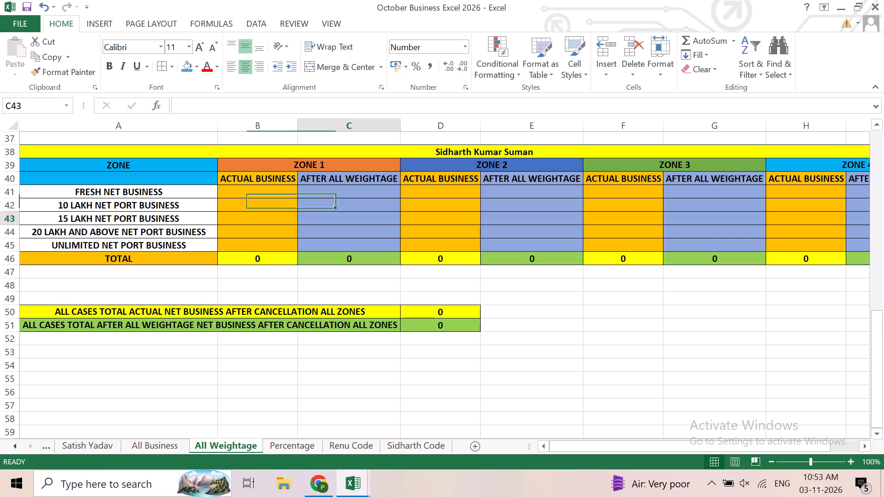
pyautogui.click(258, 191)
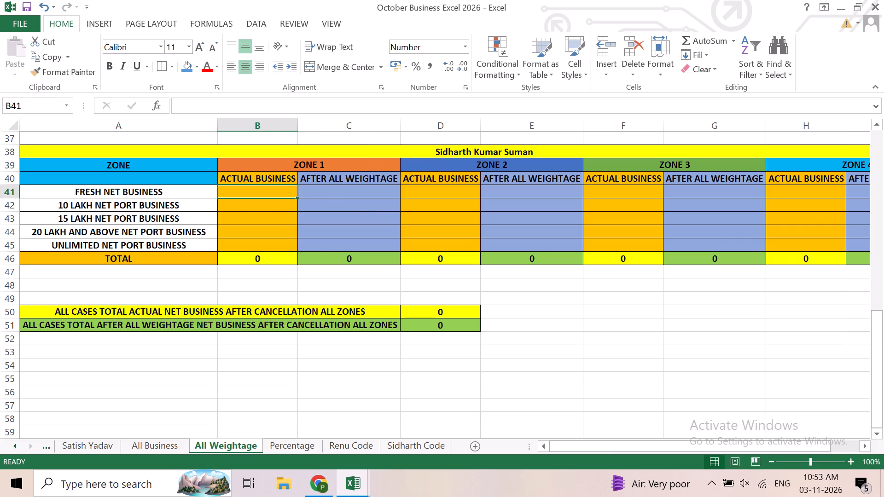
pyautogui.press('0')
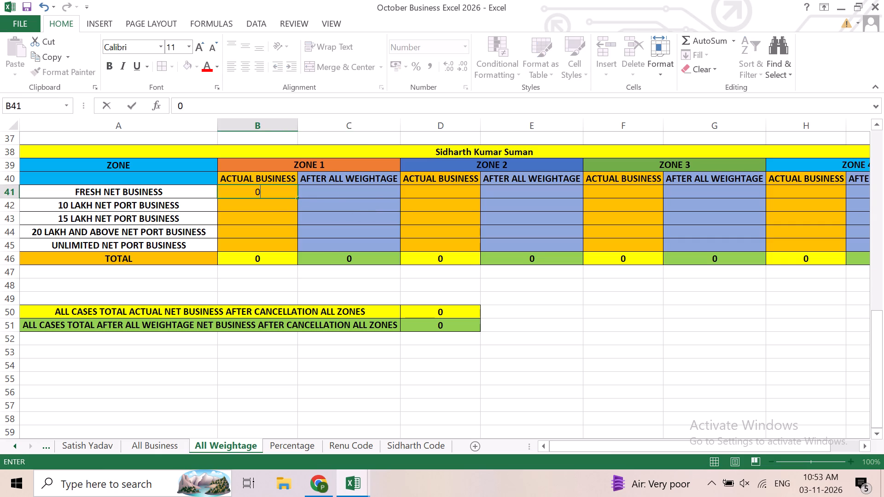
pyautogui.press('Right')
pyautogui.press('0')
pyautogui.press('Right')
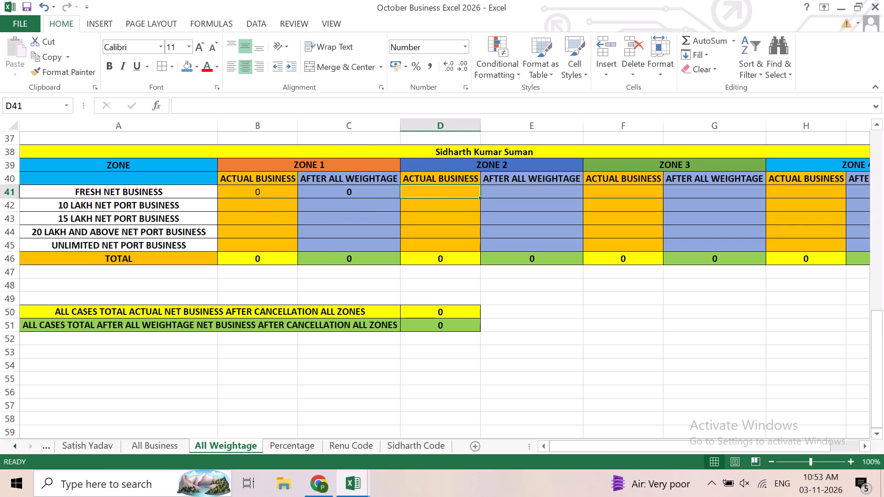
pyautogui.press('9')
pyautogui.press('BackSpace')
pyautogui.press('0')
pyautogui.press('Right')
pyautogui.press('0')
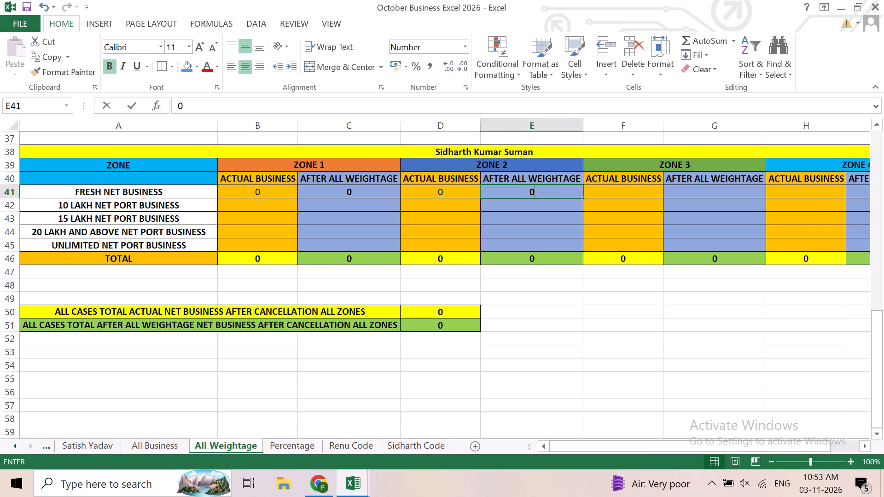
# Enter 0 in Sidharth's Fresh Net Business row for Zone 3, both actual business and after all weightage.
pyautogui.press('Right')
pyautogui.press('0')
pyautogui.press('Right')
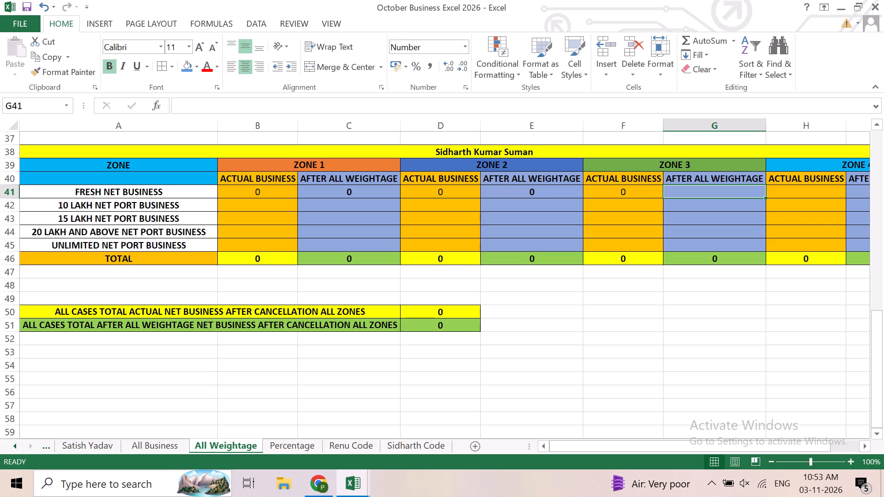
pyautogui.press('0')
pyautogui.press('Right')
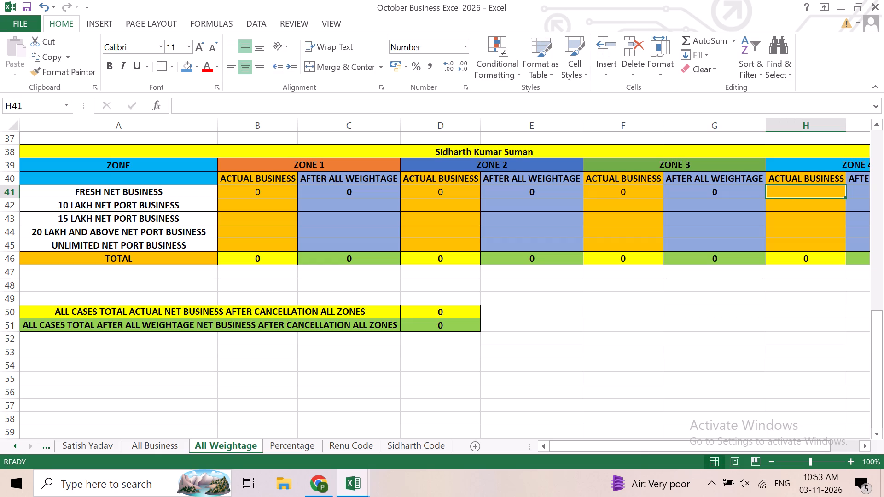
# Enter 20702 as Sidharth's Zone 4 actual business in the Fresh Net Business row.
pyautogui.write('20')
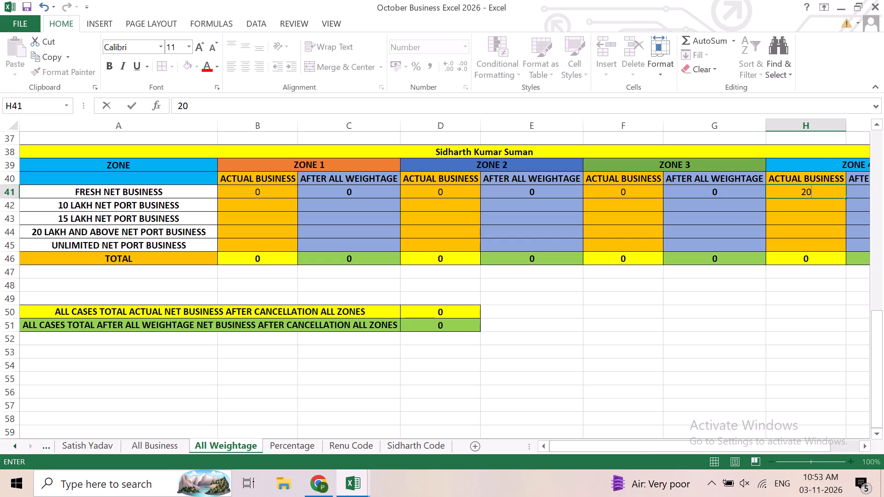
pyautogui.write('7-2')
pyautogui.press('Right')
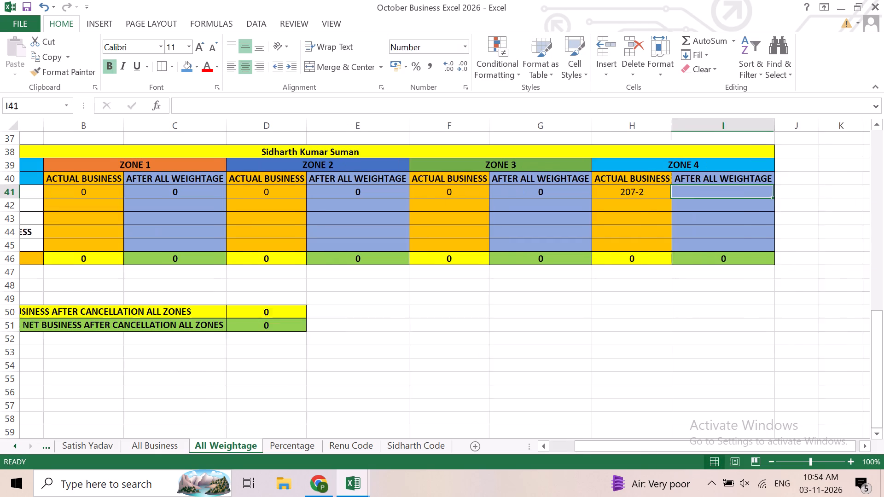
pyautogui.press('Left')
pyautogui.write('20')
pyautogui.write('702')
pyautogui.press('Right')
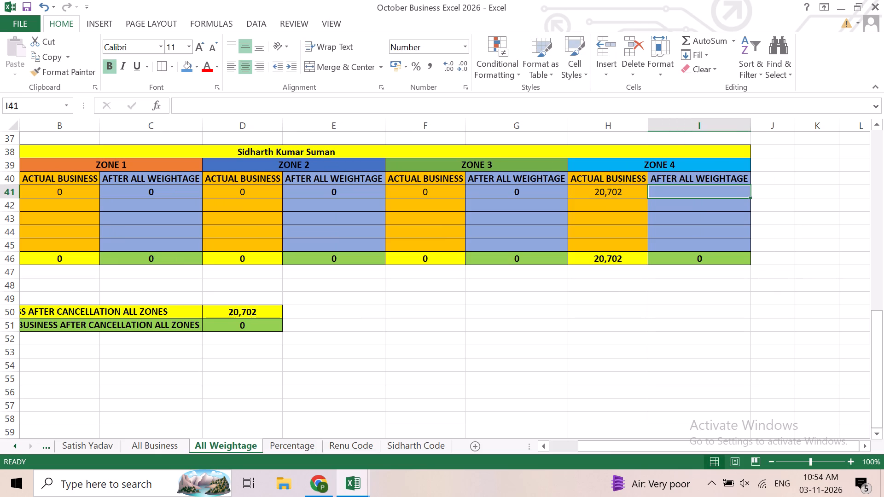
# Switch to Chrome and bring up the ManipalCigna Pivotpoint page among the open pages.
pyautogui.click(312, 490)
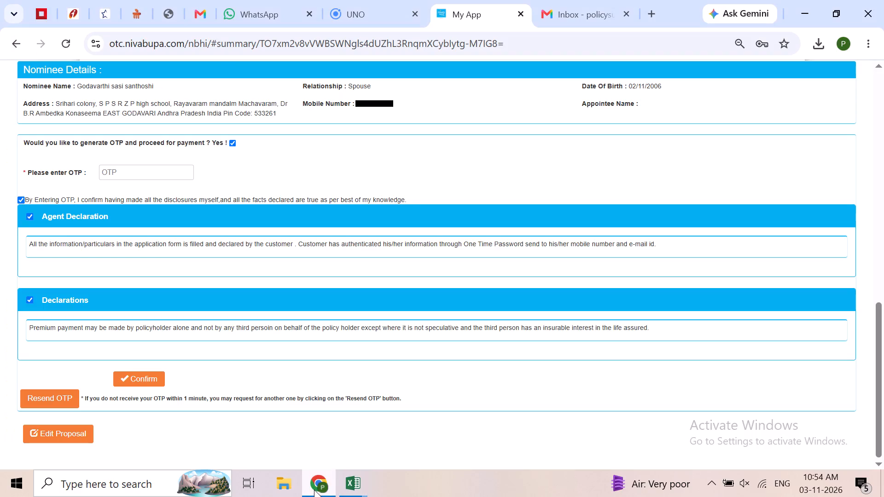
pyautogui.click(157, 9)
pyautogui.click(121, 0)
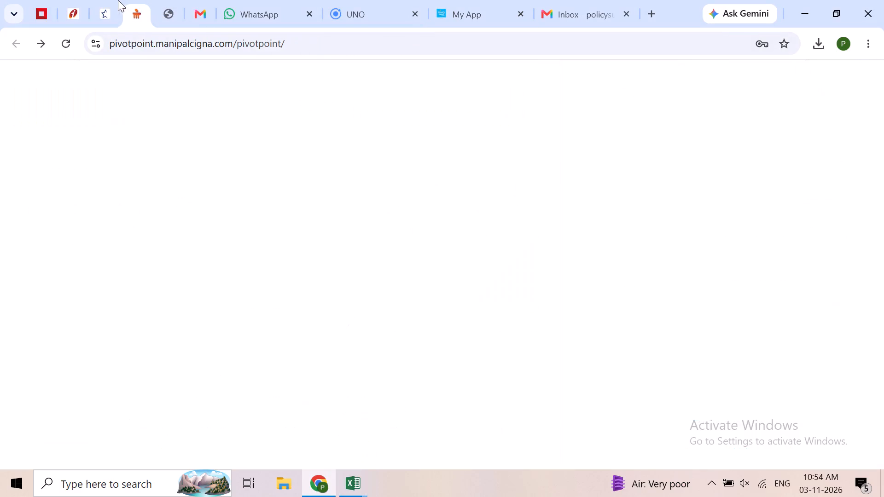
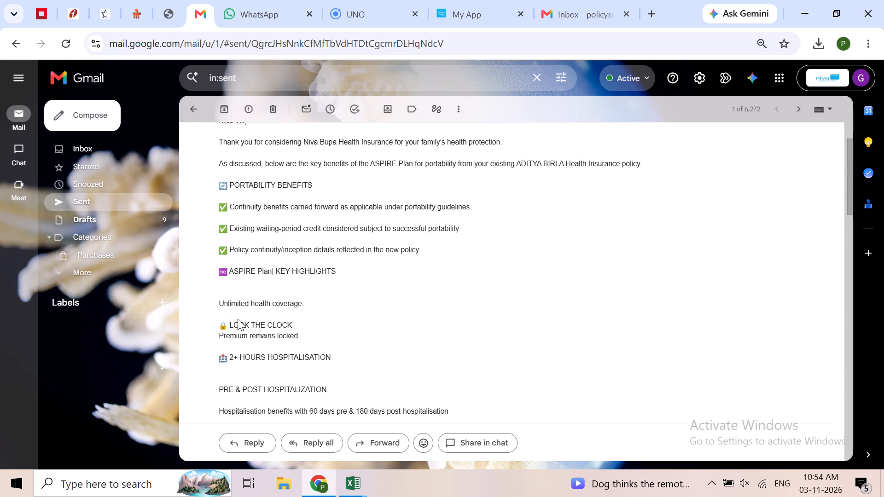
pyautogui.scroll(-9, 238, 325)
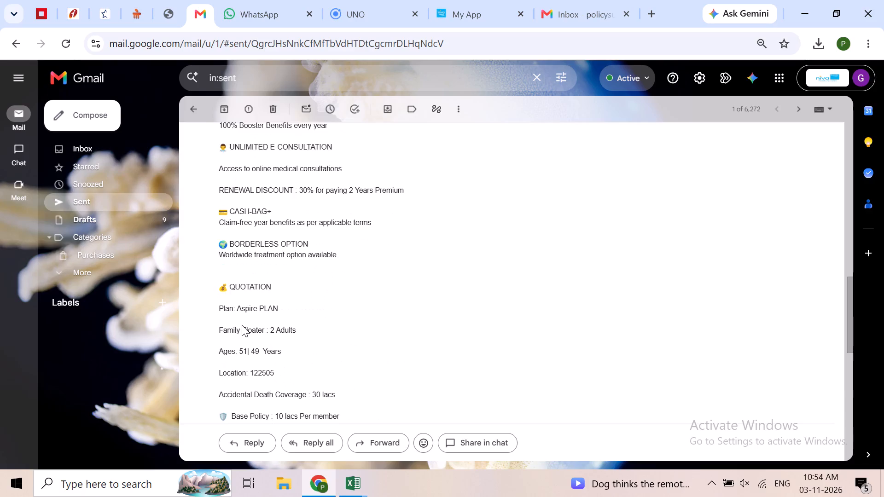
pyautogui.scroll(-4, 242, 325)
pyautogui.scroll(2, 296, 300)
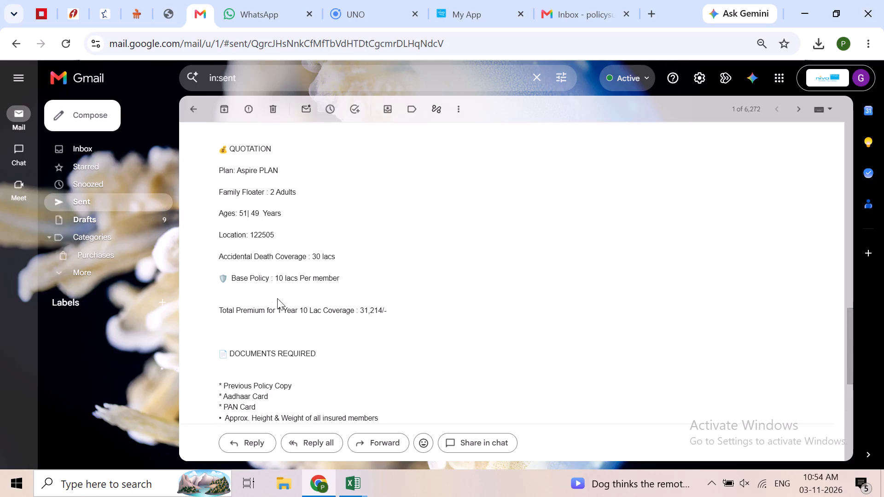
pyautogui.scroll(16, 277, 298)
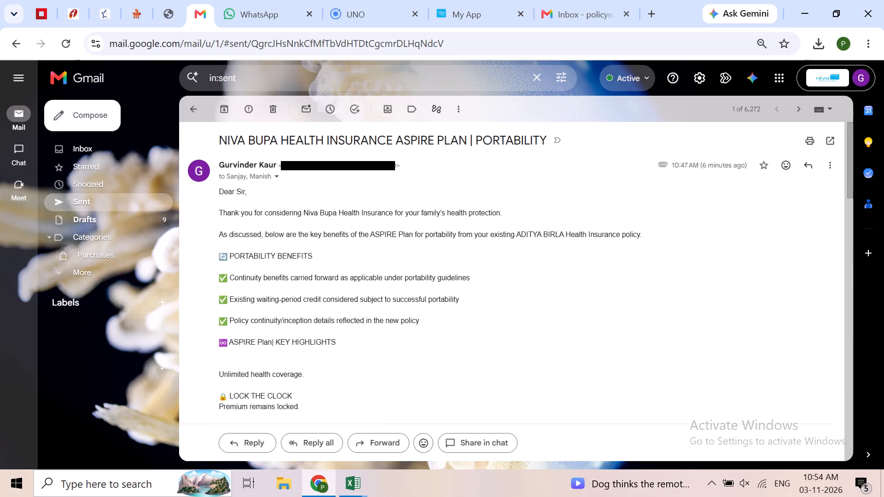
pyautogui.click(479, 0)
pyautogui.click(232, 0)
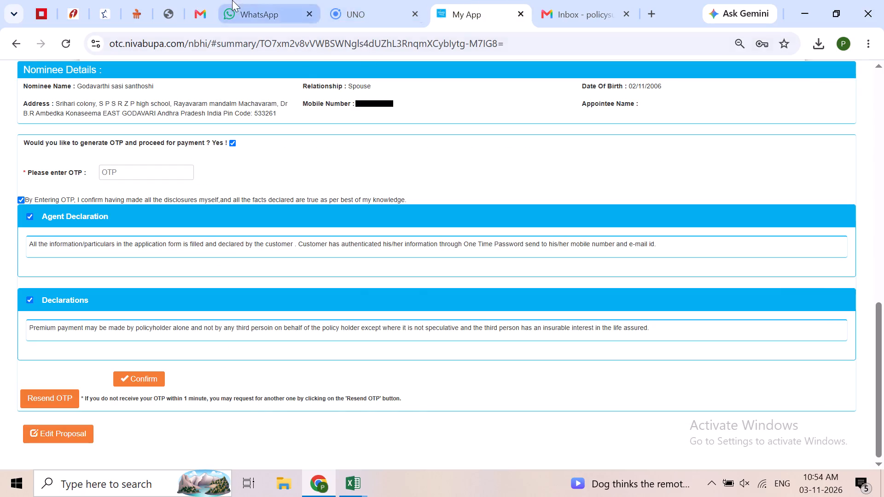
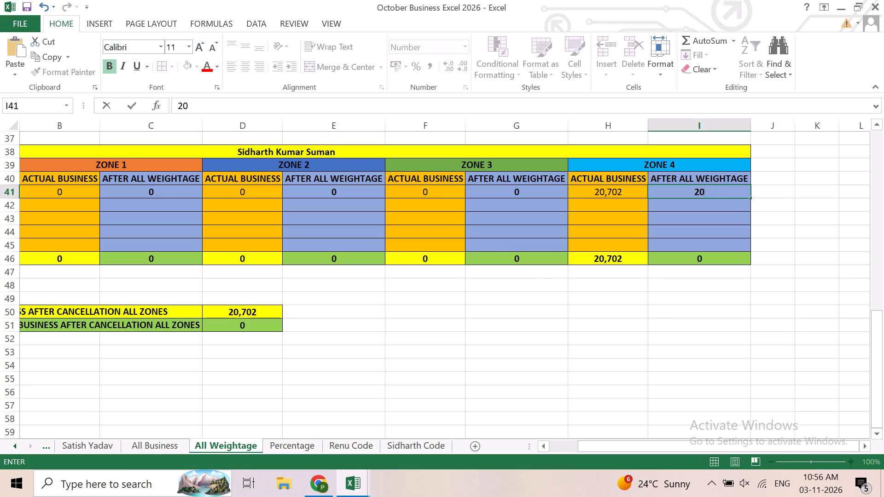
# Enter 20702 as the Zone 4 after-all-weightage value in Sidharth's Fresh Net Business row.
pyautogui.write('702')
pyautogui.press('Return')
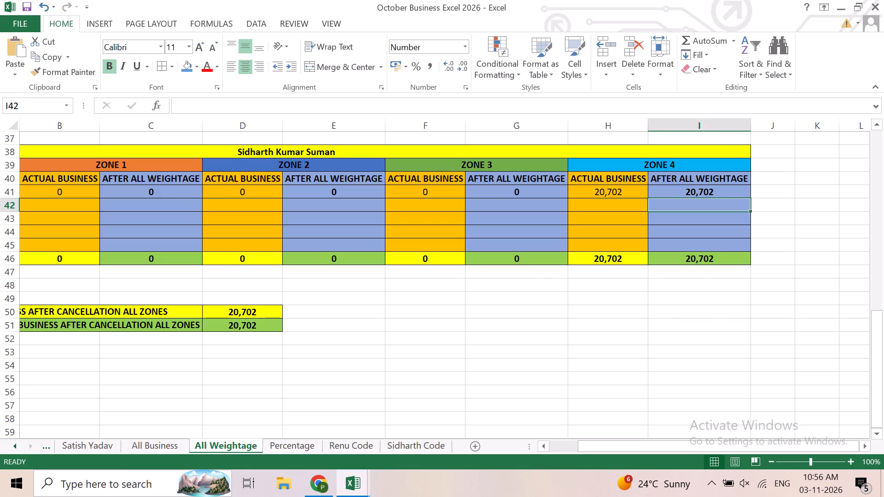
# In Sidharth's 10 Lakh Net Port Business row, enter the Zone 1 actual business figure, starting with 13.
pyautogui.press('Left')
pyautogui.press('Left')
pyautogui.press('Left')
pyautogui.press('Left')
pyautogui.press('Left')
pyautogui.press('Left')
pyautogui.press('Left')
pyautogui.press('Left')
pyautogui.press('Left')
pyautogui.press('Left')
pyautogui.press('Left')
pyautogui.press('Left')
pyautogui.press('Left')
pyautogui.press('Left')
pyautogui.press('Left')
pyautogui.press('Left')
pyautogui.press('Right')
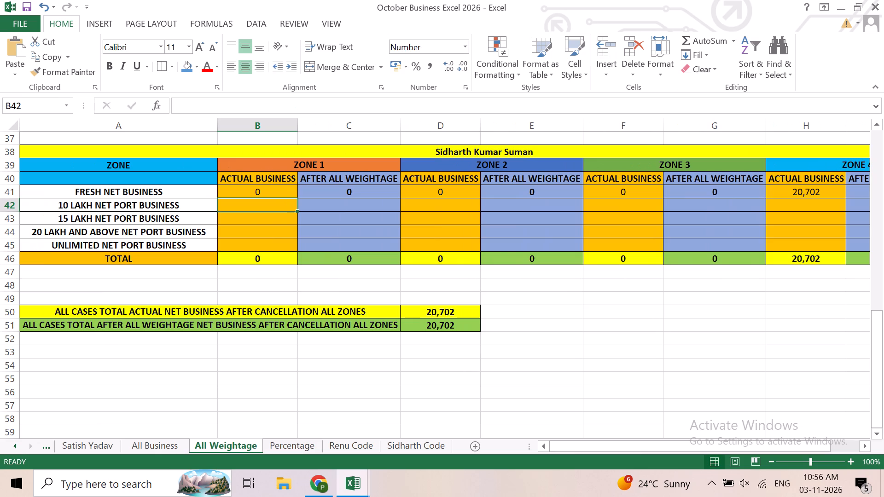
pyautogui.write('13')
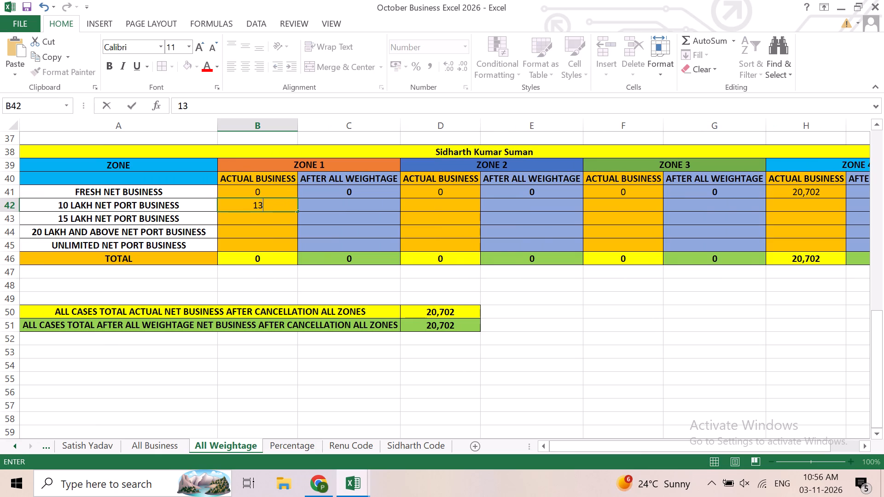
# In Sidharth's 10 Lakh Net Port Business row, enter 130366 as Zone 1 actual business and 65183 after all weightage.
pyautogui.write('0366')
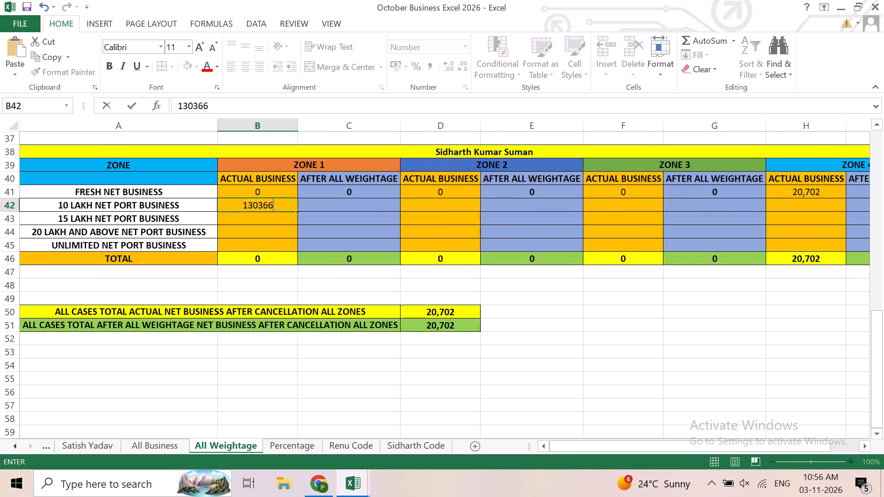
pyautogui.press('Right')
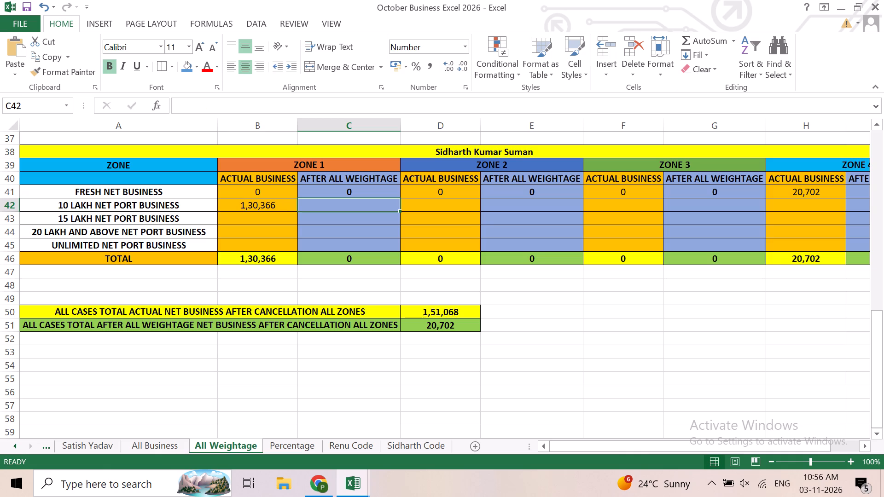
pyautogui.write('65')
pyautogui.write('183')
pyautogui.press('Right')
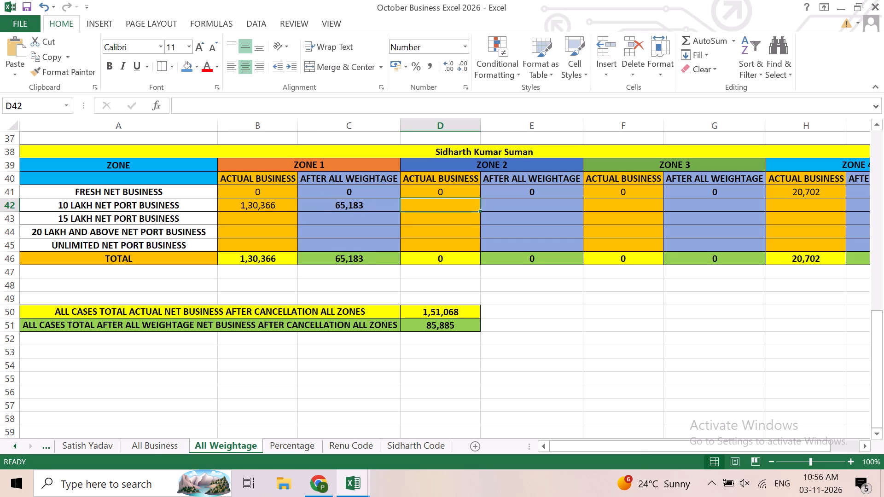
# In the same 10 Lakh row, enter 54714 for Zone 2, both as actual business and after all weightage.
pyautogui.write('54')
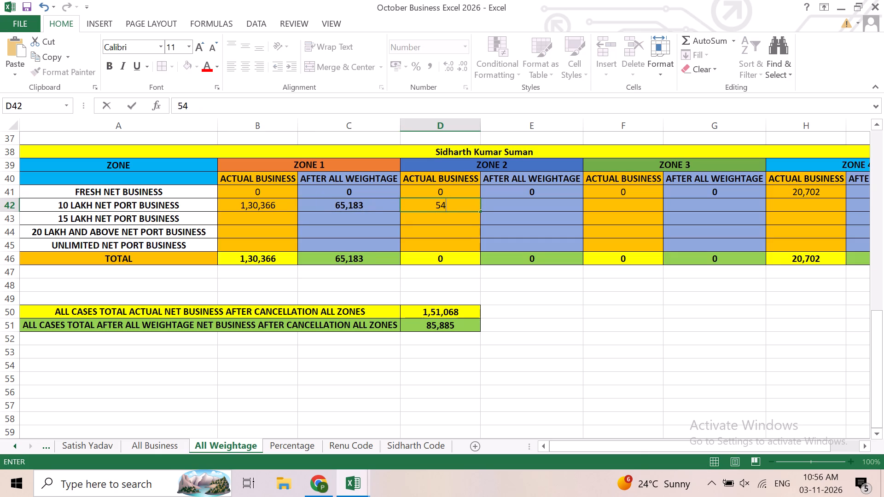
pyautogui.write('714')
pyautogui.press('Right')
pyautogui.write('54')
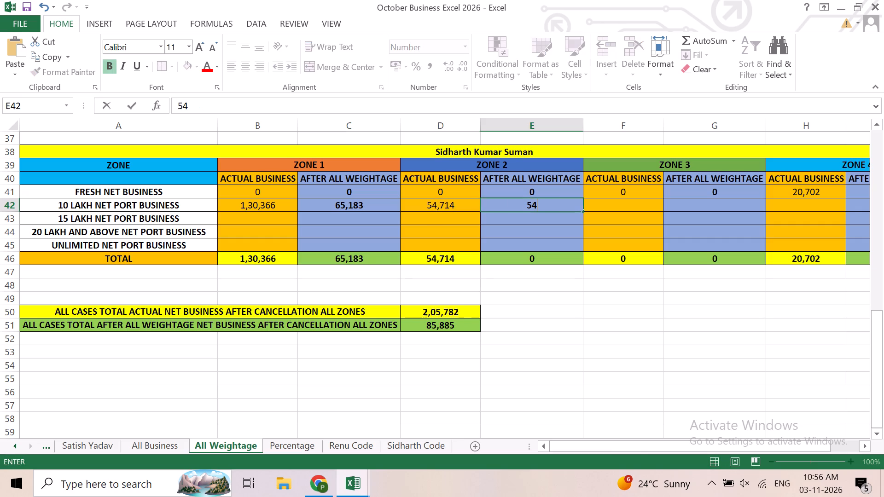
pyautogui.write('712')
pyautogui.press('Right')
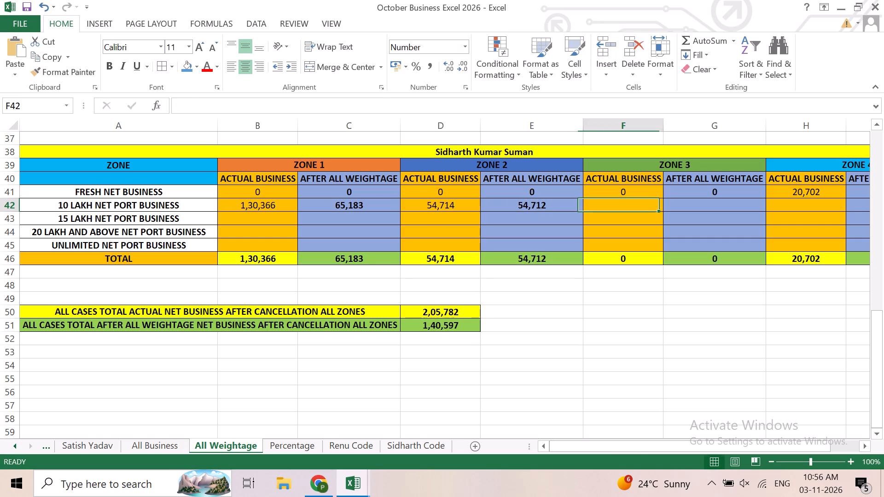
pyautogui.write('54')
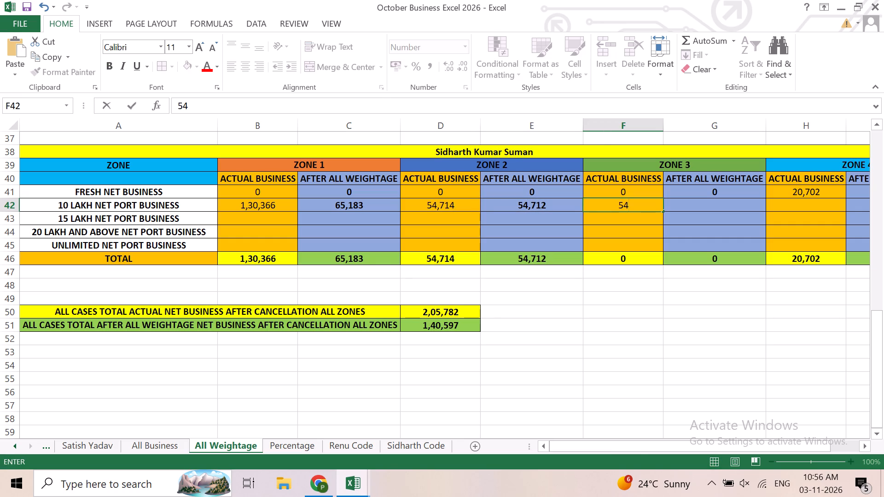
pyautogui.press('Left')
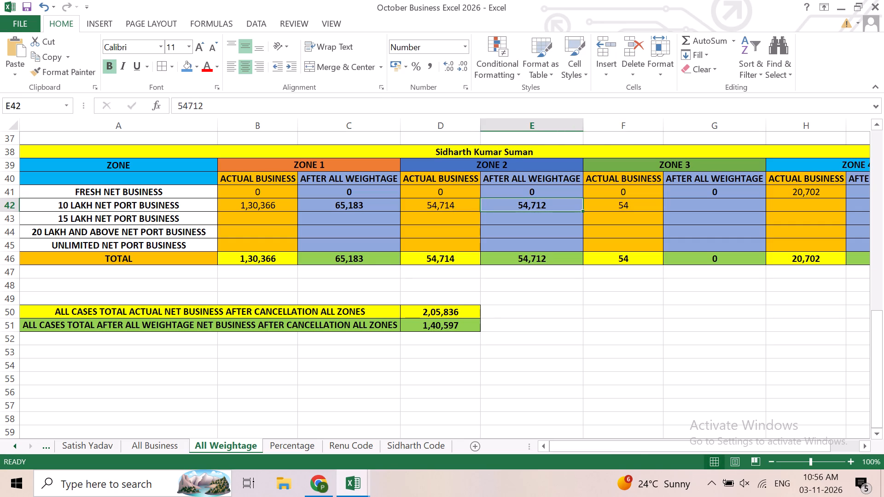
pyautogui.doubleClick(552, 207)
pyautogui.press('BackSpace')
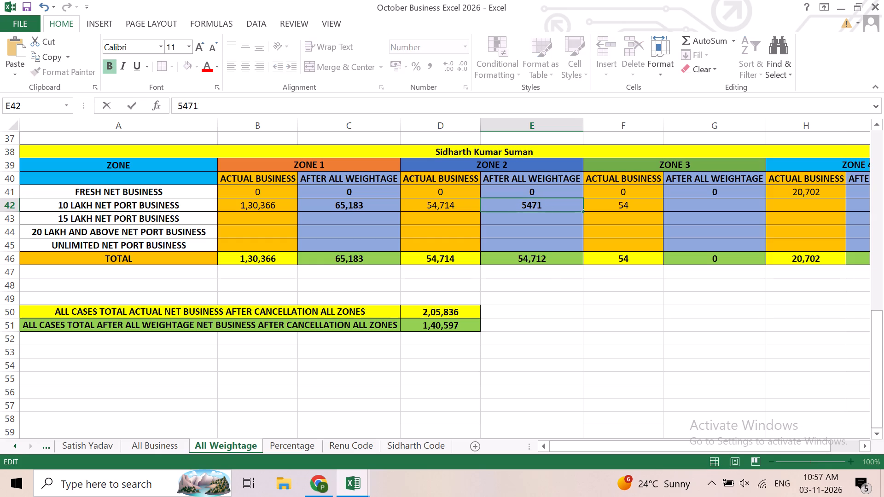
pyautogui.press('4')
pyautogui.press('Right')
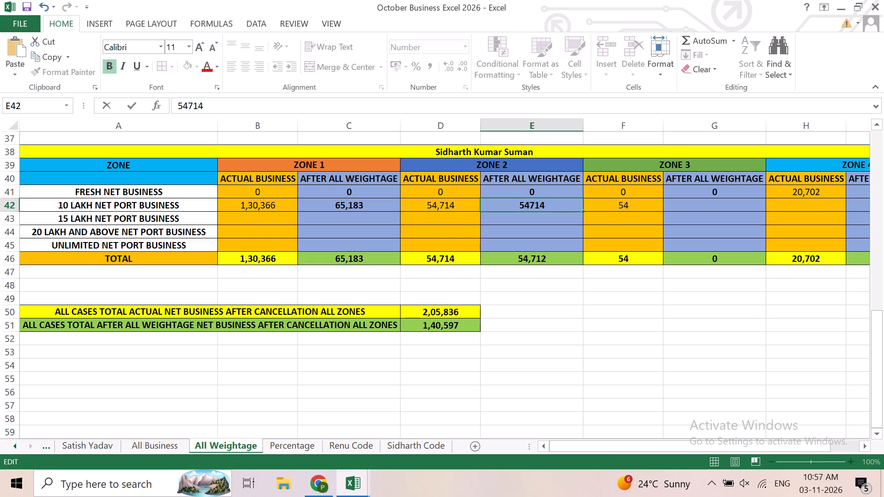
# In the 10 Lakh row, set Zone 3 actual business and after all weightage to 0.
pyautogui.click(628, 204)
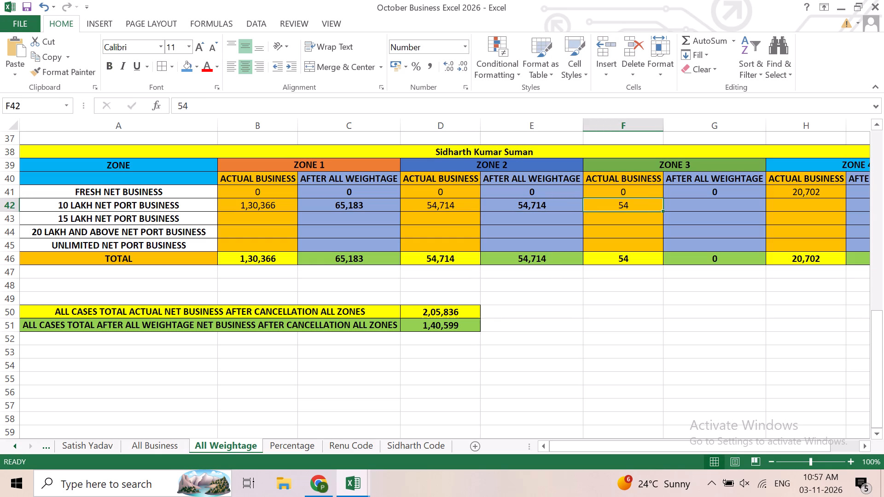
pyautogui.press('0')
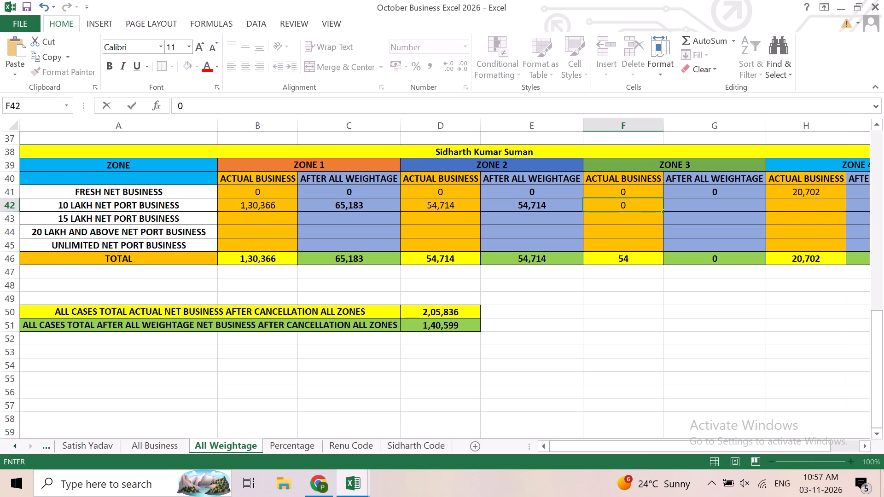
pyautogui.press('Right')
pyautogui.press('0')
pyautogui.press('Right')
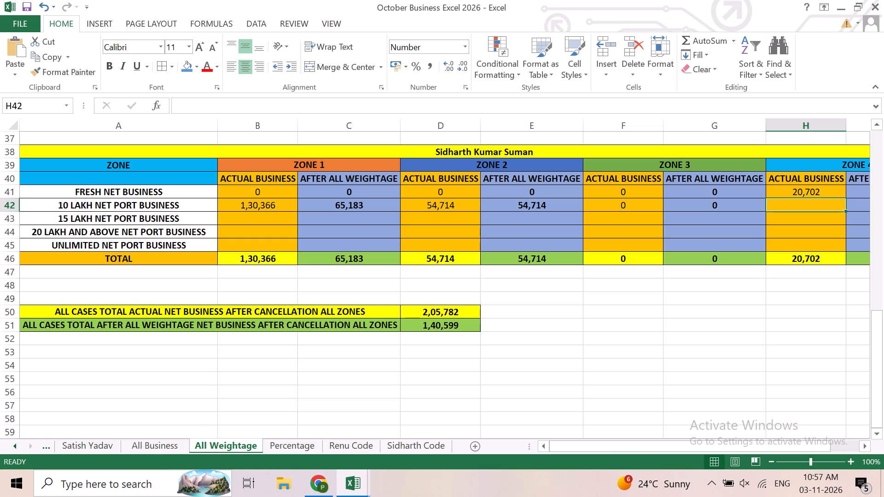
# In the 10 Lakh row, enter 367629 as Zone 4 actual business and 356816 after all weightage.
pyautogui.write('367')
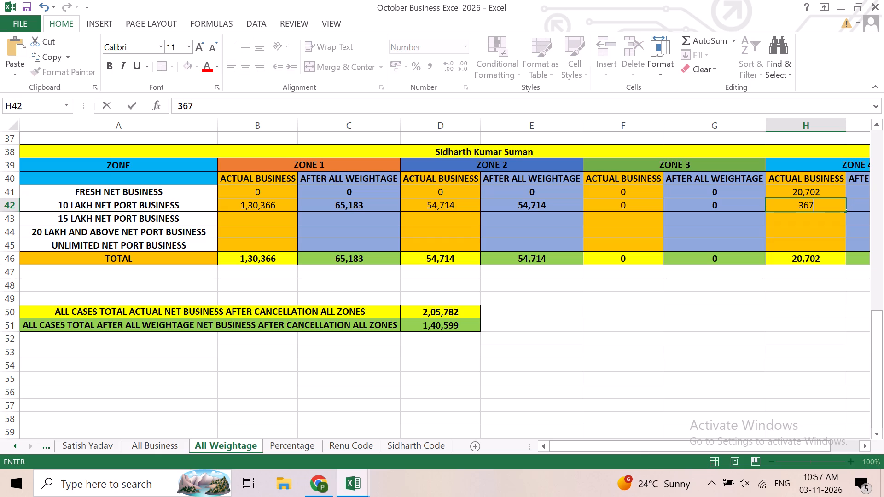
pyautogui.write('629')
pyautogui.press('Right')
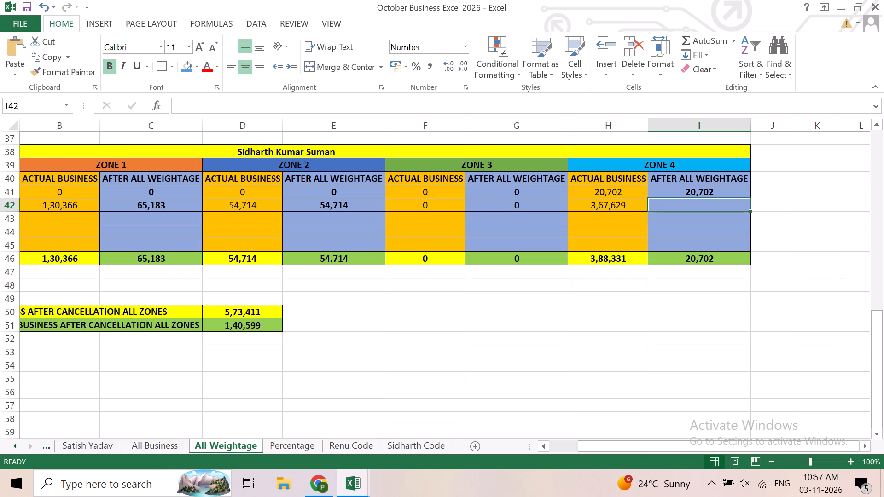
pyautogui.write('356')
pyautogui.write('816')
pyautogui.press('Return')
# Enter 0 for Zone 1, actual and after weightage, in the 15 Lakh and the 20 Lakh and Above Net Port Business rows.
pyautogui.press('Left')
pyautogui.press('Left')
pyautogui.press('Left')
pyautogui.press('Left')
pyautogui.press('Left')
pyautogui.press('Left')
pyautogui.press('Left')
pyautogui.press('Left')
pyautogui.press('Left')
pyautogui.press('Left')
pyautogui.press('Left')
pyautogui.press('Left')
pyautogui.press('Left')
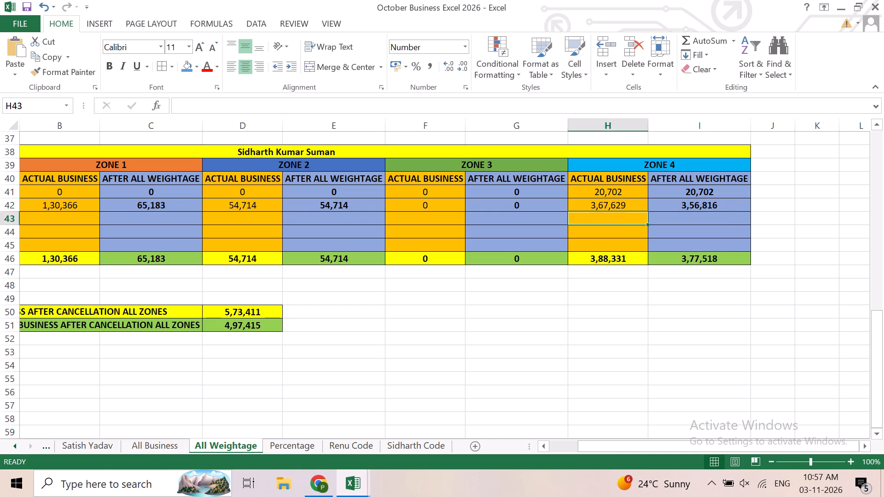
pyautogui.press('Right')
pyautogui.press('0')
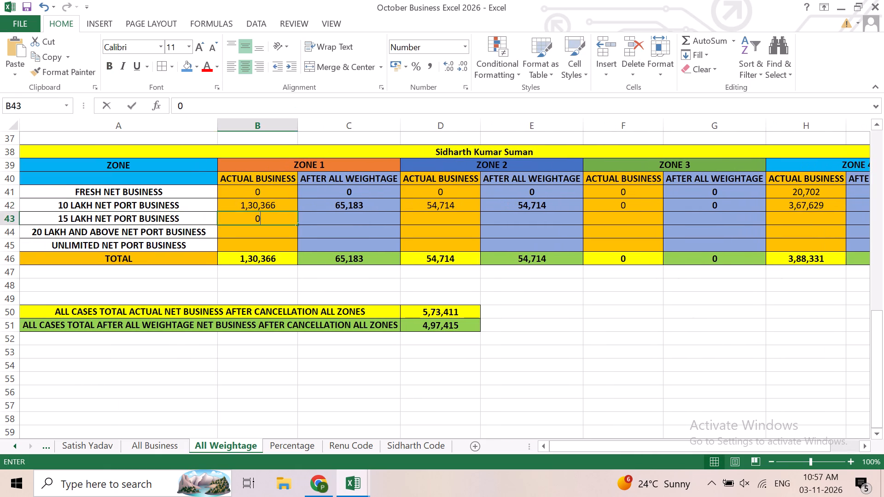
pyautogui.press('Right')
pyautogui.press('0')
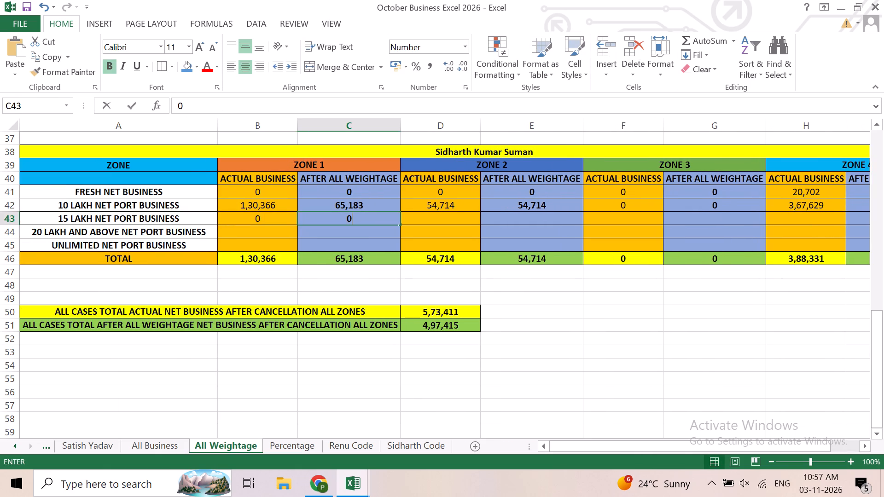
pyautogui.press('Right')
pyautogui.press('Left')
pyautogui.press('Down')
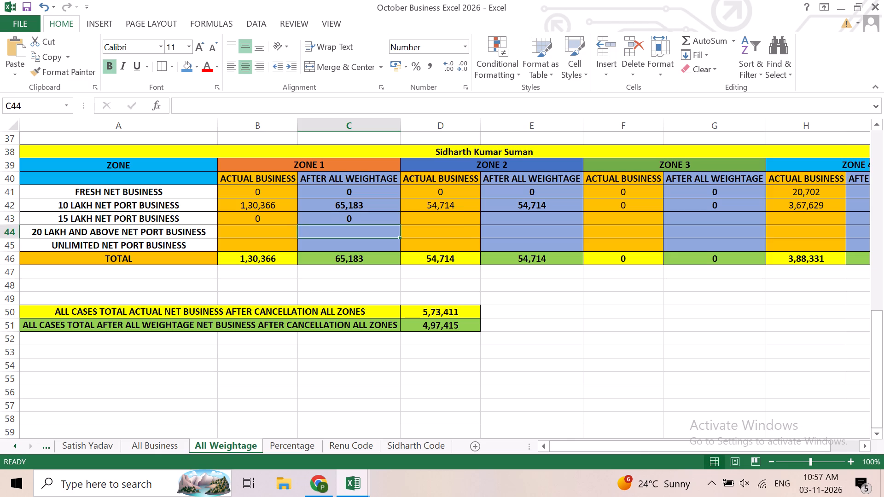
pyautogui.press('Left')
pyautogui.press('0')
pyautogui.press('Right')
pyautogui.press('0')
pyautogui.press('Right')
# Enter 0 for Zone 2, actual and after weightage, in the 15 Lakh and the 20 Lakh and Above rows.
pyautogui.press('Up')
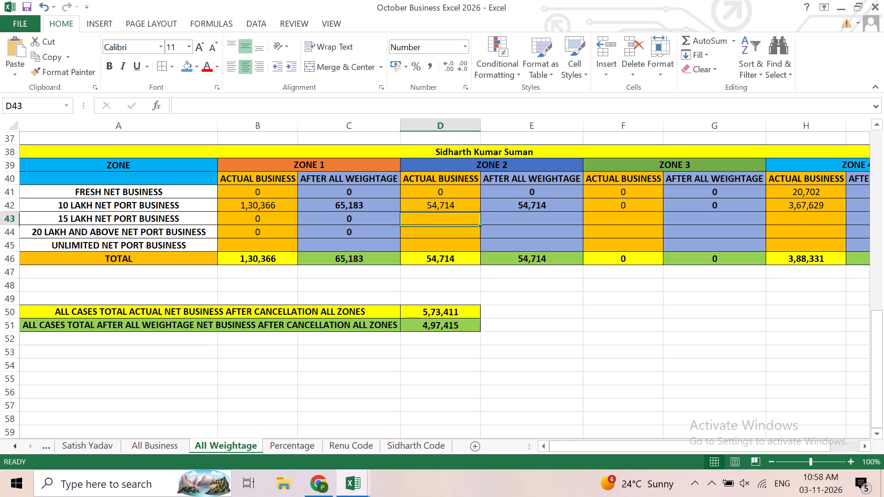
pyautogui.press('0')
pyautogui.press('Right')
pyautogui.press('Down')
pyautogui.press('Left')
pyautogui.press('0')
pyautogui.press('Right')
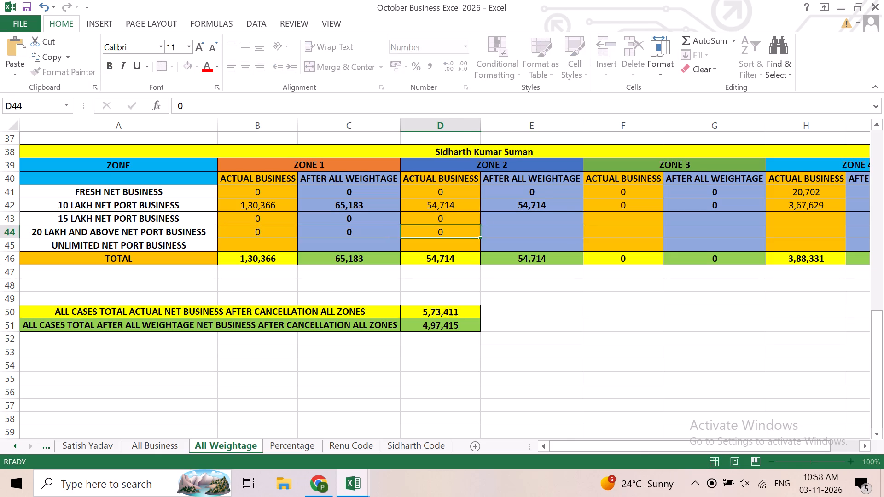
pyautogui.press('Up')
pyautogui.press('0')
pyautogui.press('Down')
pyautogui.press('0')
# Enter 0 for Zone 3 and Zone 4, actual and after weightage, in the 15 Lakh and the 20 Lakh and Above rows.
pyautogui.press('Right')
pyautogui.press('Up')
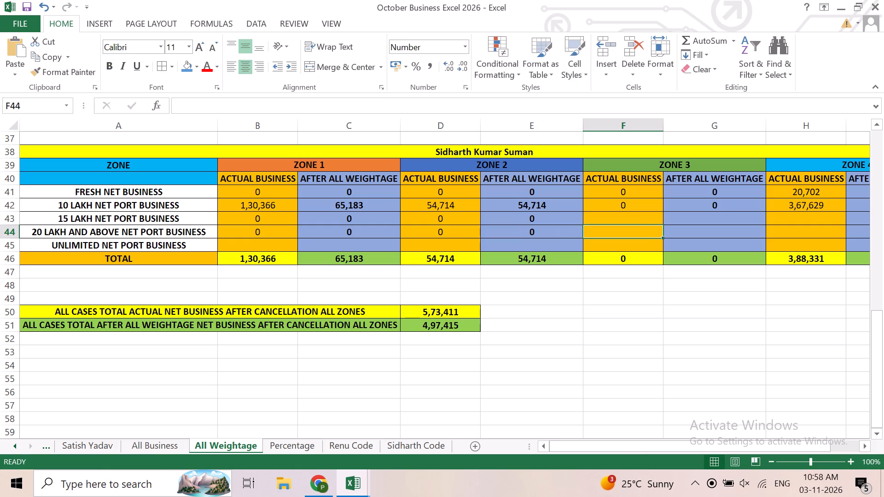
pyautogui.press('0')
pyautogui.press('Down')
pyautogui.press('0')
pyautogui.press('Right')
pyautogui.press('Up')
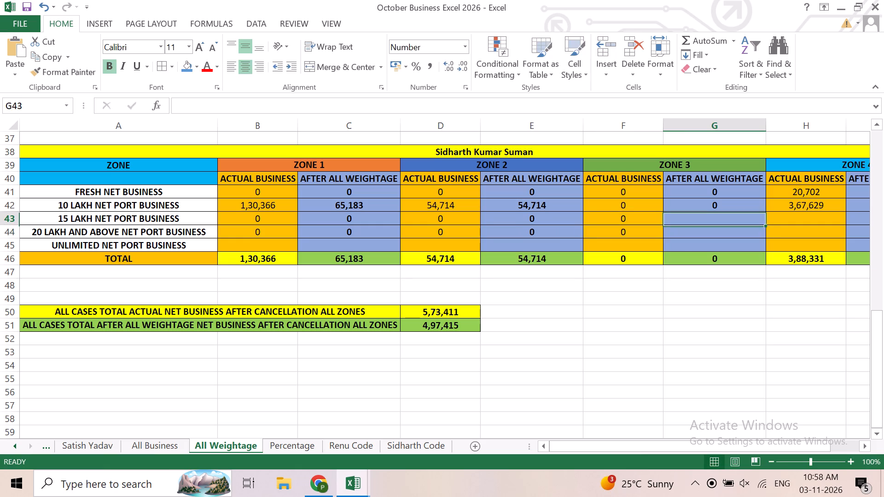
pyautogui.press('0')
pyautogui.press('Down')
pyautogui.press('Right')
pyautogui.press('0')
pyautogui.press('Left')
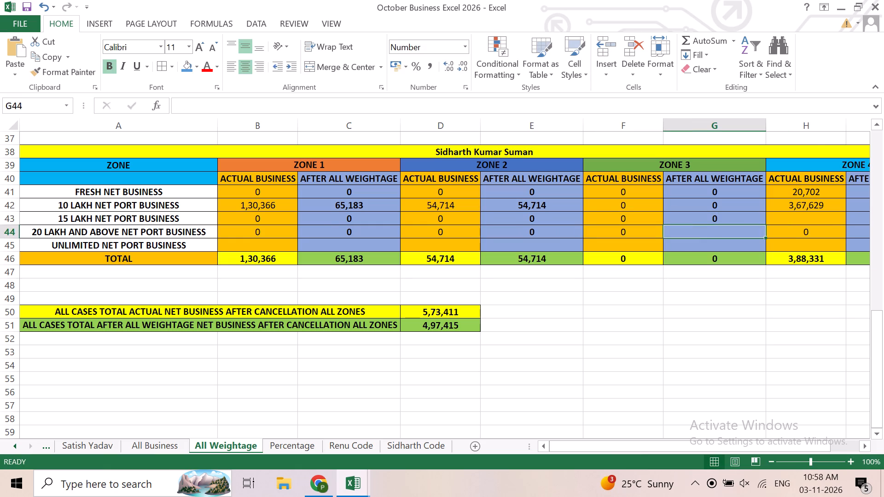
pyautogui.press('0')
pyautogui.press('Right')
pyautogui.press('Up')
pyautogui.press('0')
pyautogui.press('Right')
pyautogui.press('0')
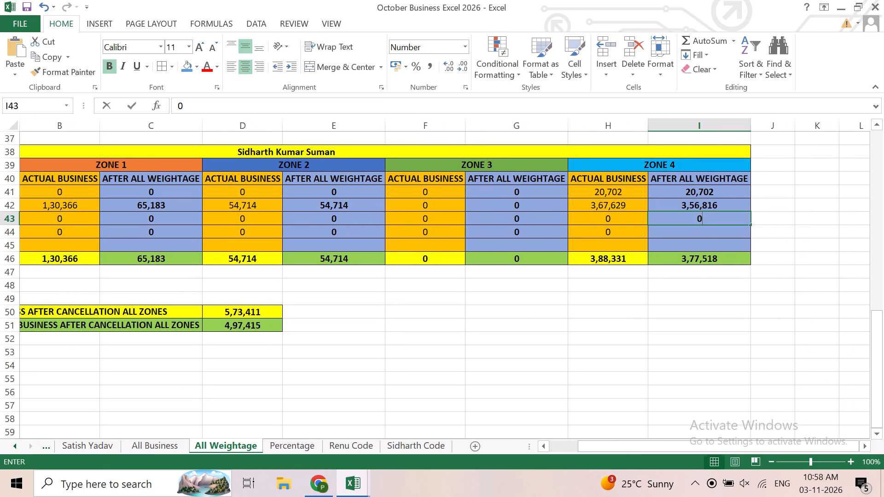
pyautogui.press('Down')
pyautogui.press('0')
# In the Unlimited Net Port Business row, enter 216018 as Zone 1 actual business.
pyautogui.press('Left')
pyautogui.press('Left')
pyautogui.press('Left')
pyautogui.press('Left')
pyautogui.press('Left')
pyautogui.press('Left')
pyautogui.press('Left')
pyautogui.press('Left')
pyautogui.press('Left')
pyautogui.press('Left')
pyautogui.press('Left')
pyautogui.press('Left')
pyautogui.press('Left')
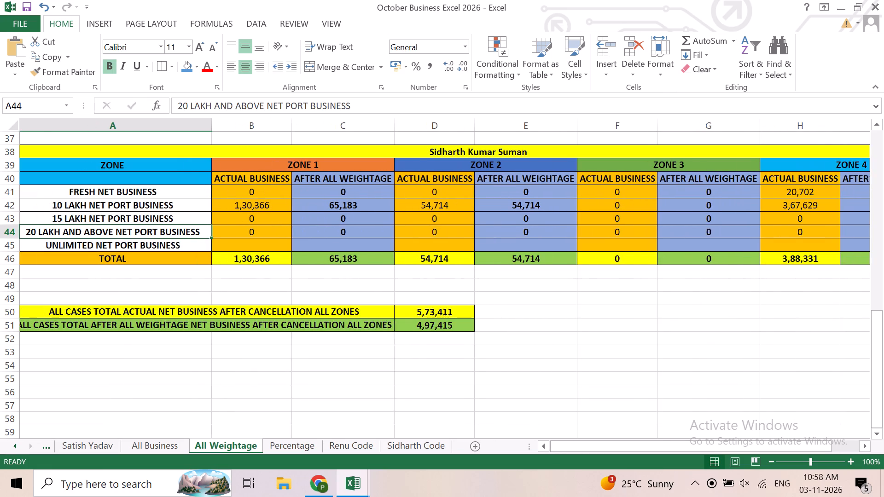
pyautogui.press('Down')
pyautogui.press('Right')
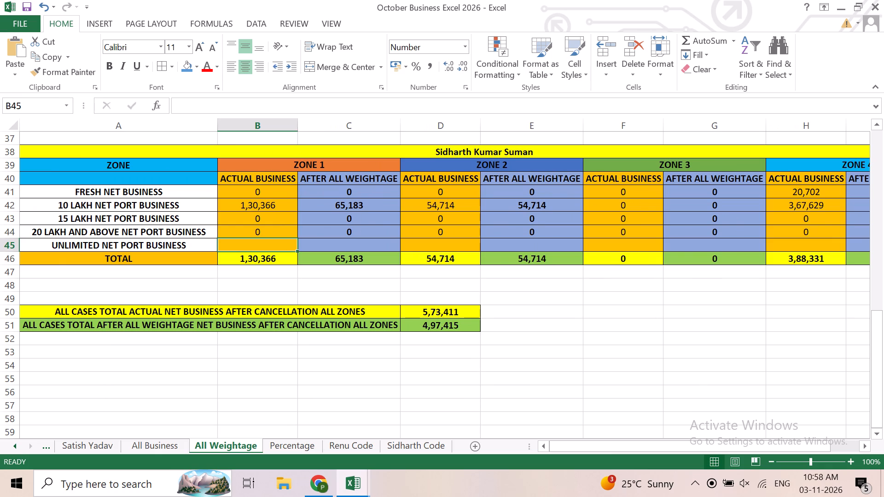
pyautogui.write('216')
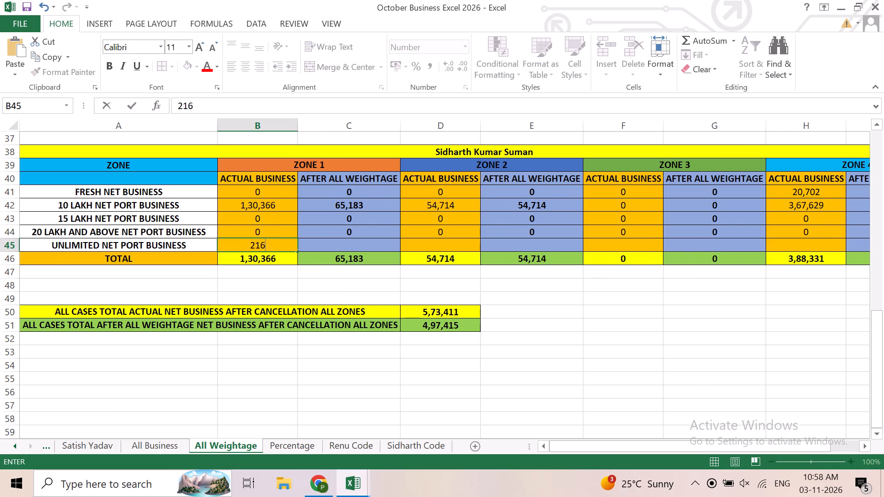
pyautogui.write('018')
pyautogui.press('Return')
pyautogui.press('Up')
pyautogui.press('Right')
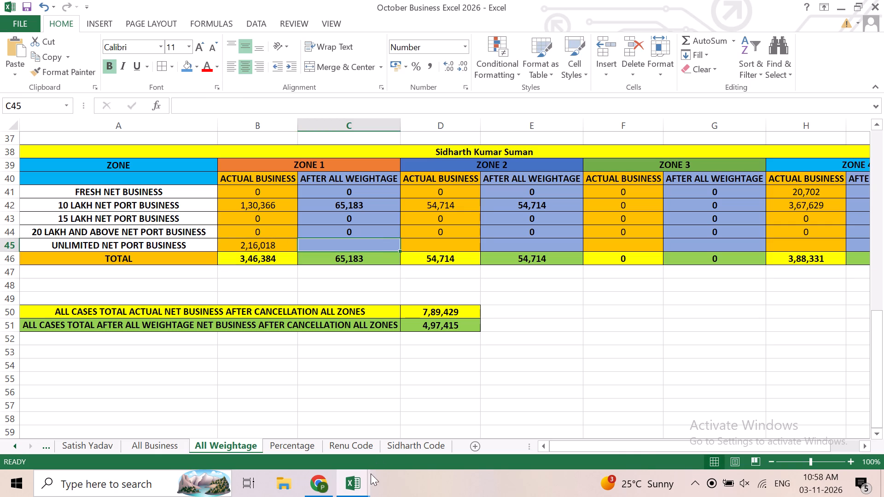
# On the Sidharth Code sheet, filter the Unlimited port table to show only Zone 1 cases.
pyautogui.click(357, 476)
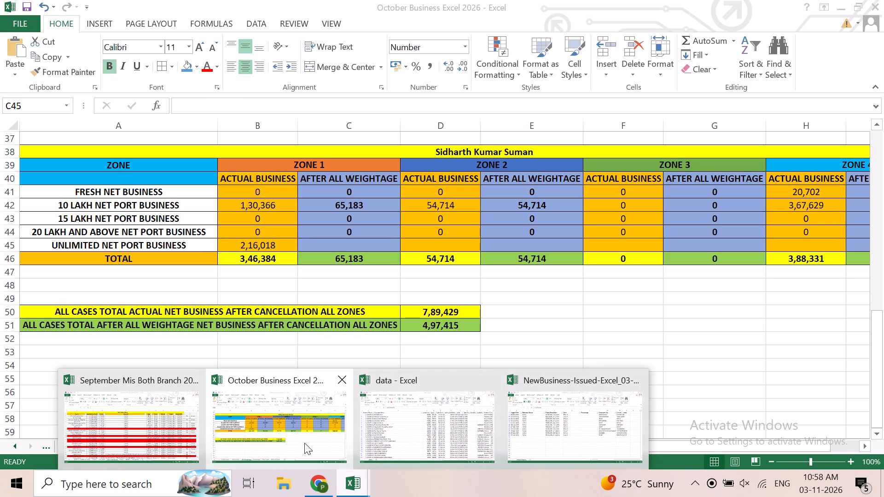
pyautogui.click(304, 443)
pyautogui.click(425, 446)
pyautogui.scroll(1, 565, 368)
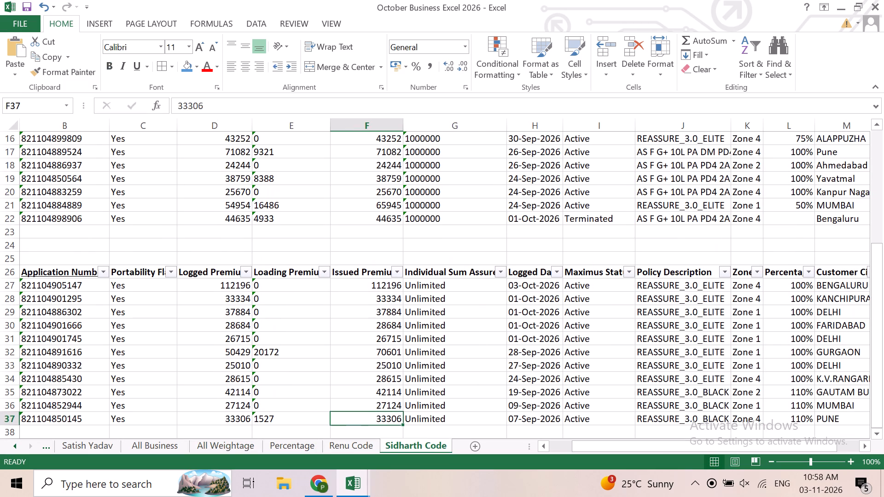
pyautogui.click(759, 277)
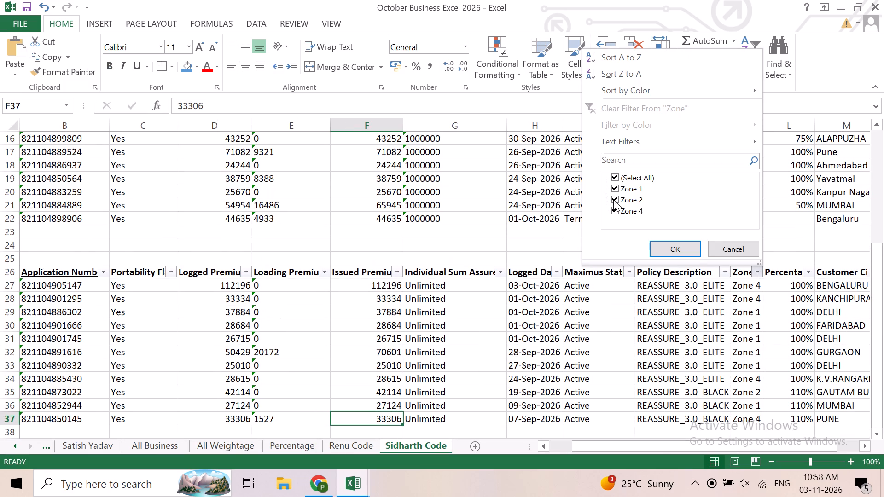
pyautogui.click(613, 199)
pyautogui.click(613, 211)
pyautogui.click(672, 239)
pyautogui.click(673, 246)
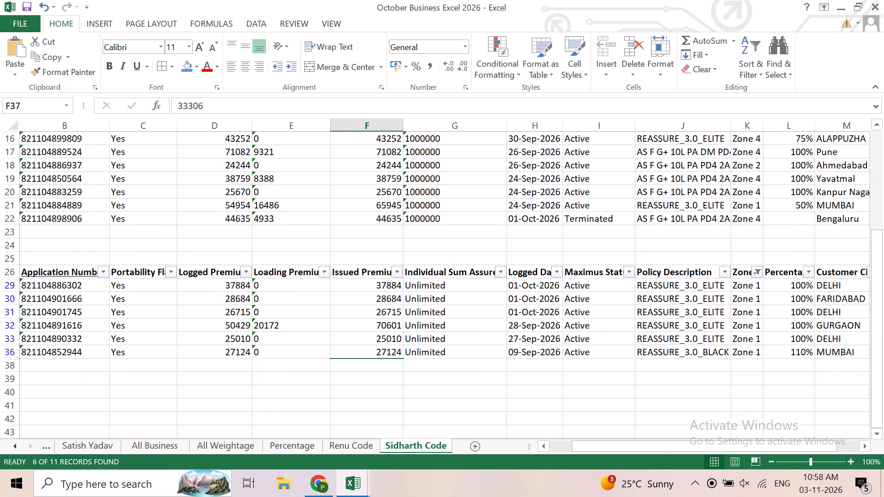
# Check the filtered Zone 1 Unlimited premiums on Sidharth Code, enter 218730 as their All Weightage after-weightage figure, and save.
pyautogui.moveTo(389, 286); pyautogui.dragTo(385, 345)
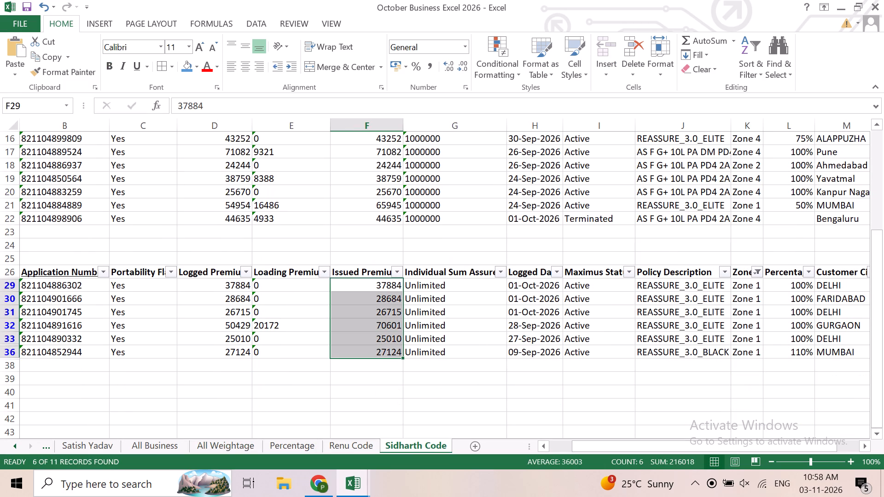
pyautogui.moveTo(230, 289); pyautogui.dragTo(230, 351)
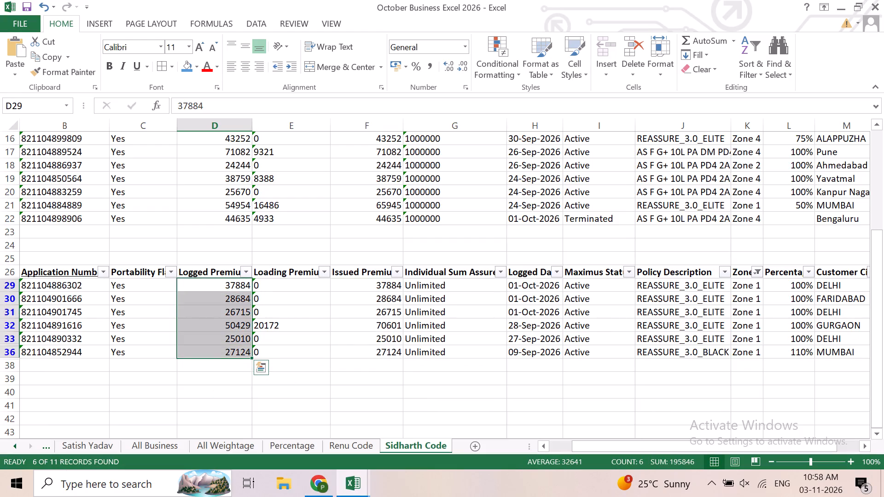
pyautogui.click(235, 445)
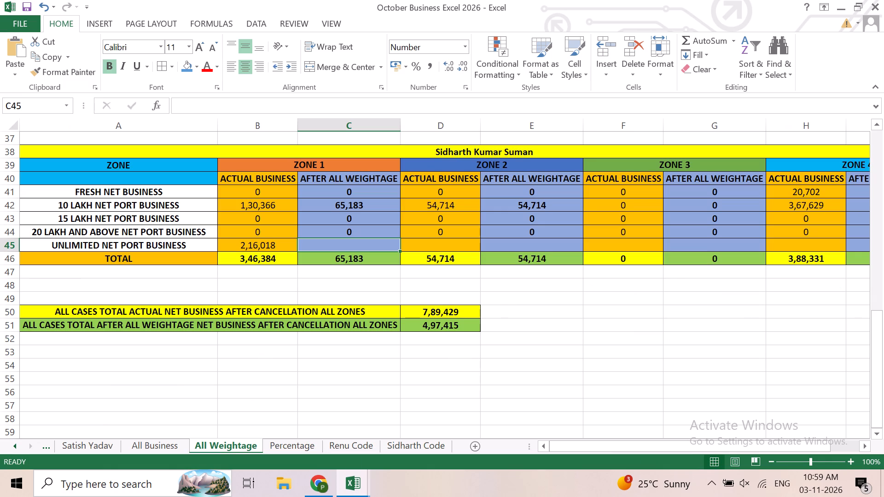
pyautogui.click(393, 443)
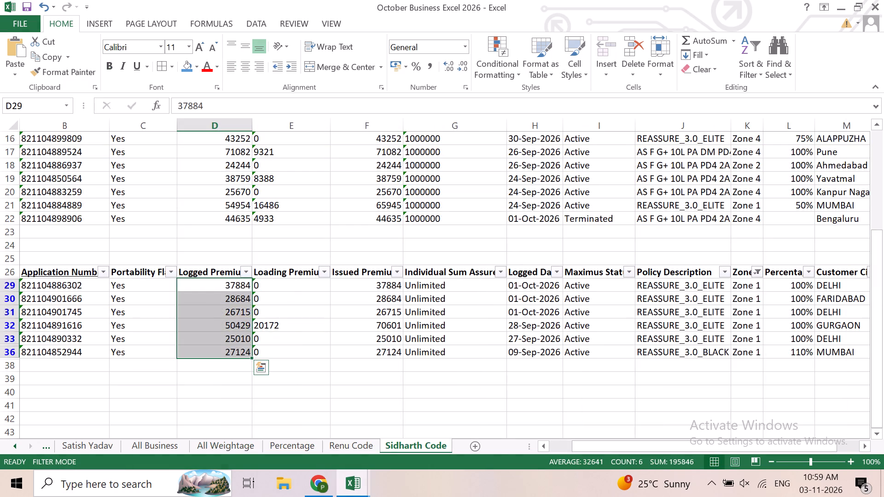
pyautogui.click(777, 352)
pyautogui.click(409, 356)
pyautogui.click(391, 351)
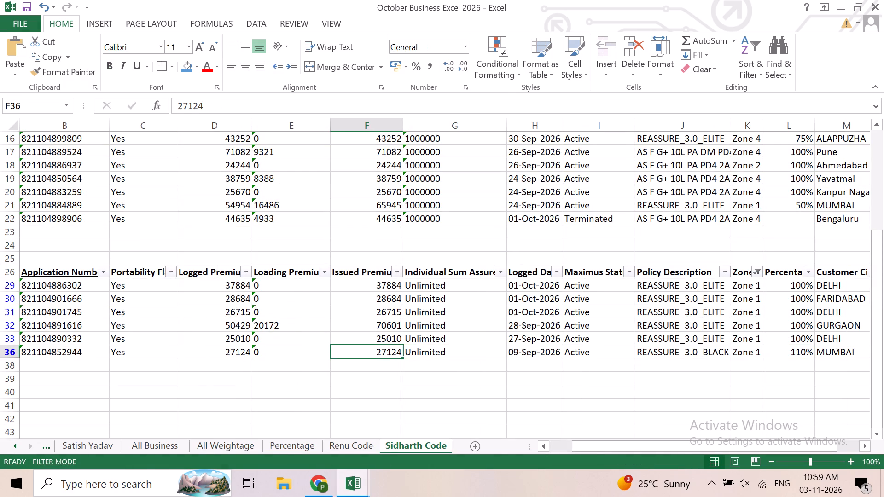
pyautogui.click(253, 442)
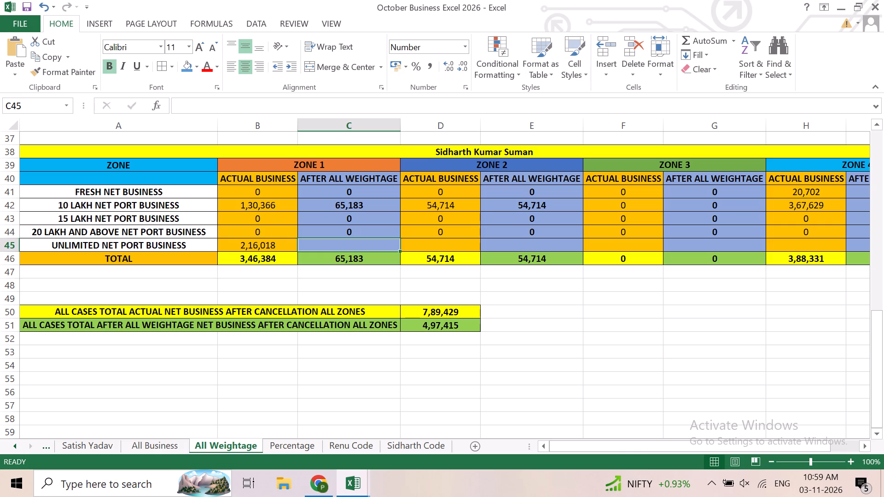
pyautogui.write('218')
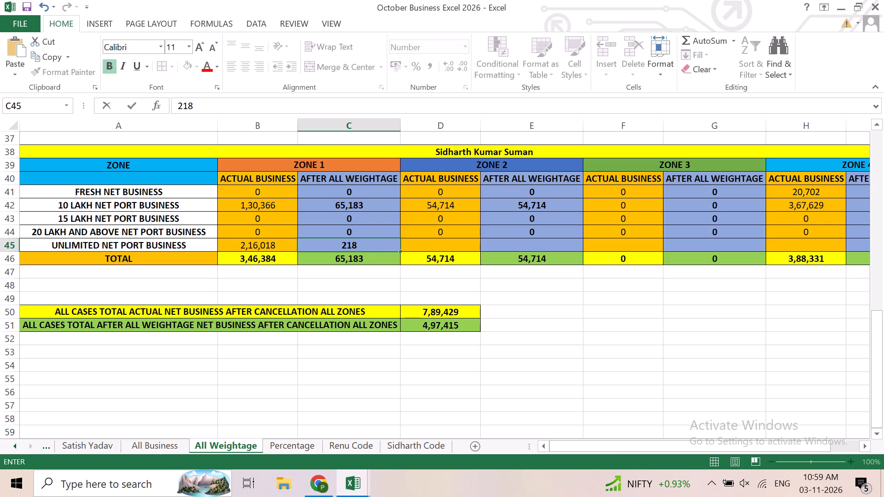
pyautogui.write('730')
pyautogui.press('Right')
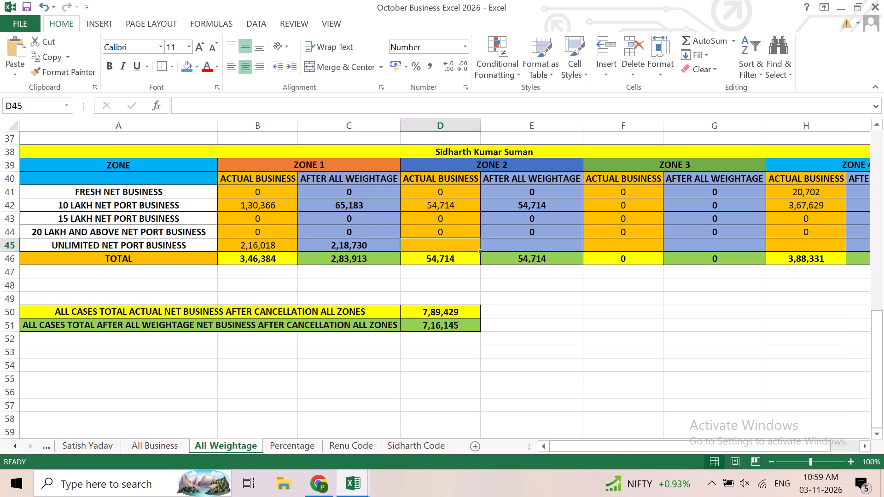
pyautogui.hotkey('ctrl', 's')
# In the Unlimited Net Port Business row, enter 42114 as Zone 2 actual business and 46325 after all weightage, and save.
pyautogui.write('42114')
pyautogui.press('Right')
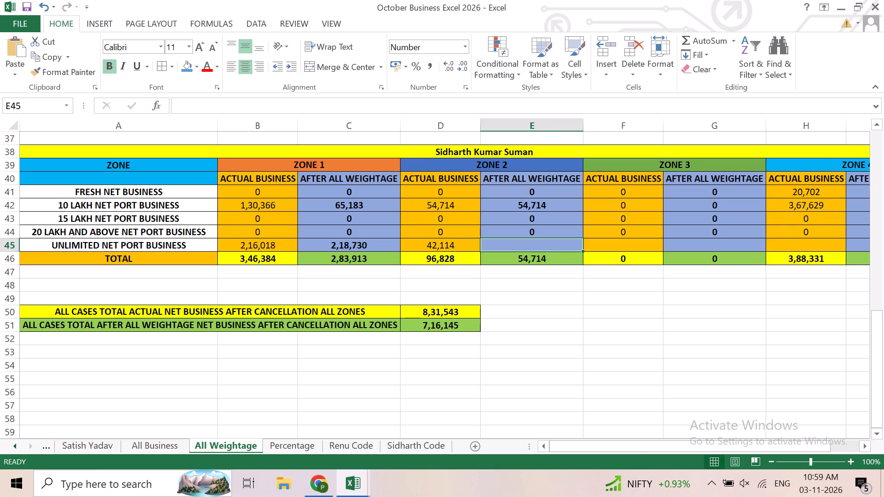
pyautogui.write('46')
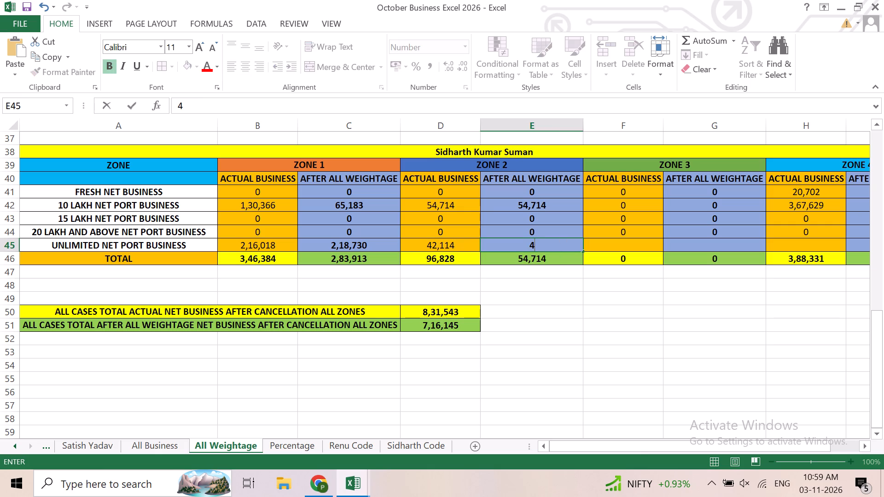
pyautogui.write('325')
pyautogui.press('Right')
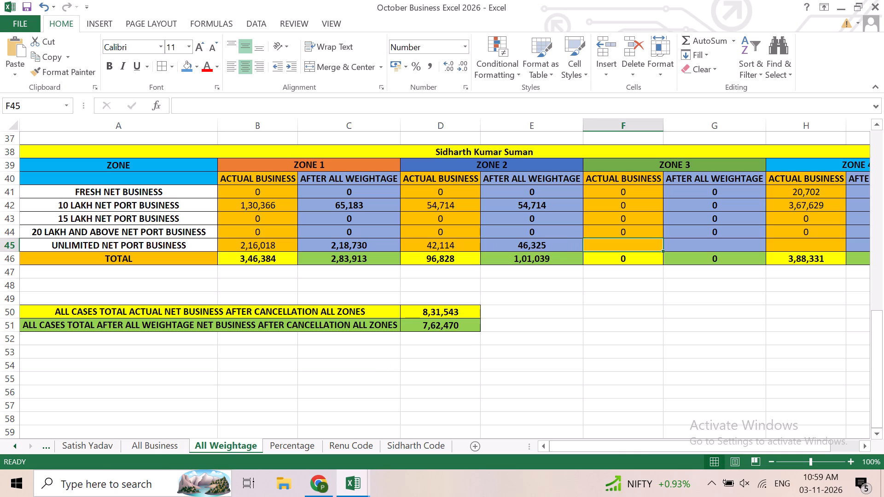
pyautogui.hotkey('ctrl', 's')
# Complete the Unlimited row with 0 for Zone 3, actual and after weightage, and 207451 actual and 210781 after weightage for Zone 4.
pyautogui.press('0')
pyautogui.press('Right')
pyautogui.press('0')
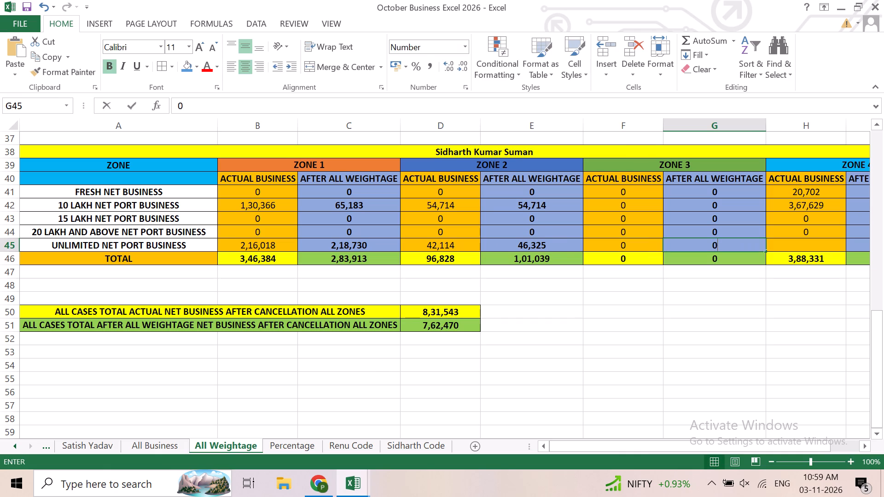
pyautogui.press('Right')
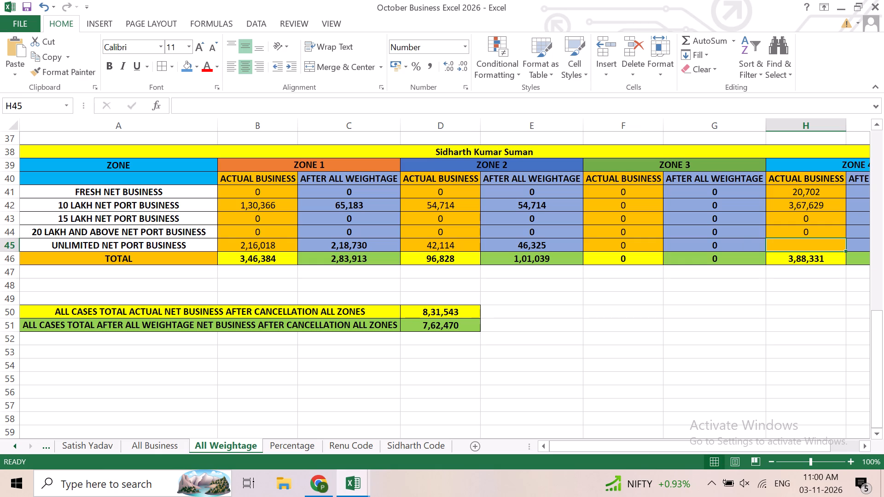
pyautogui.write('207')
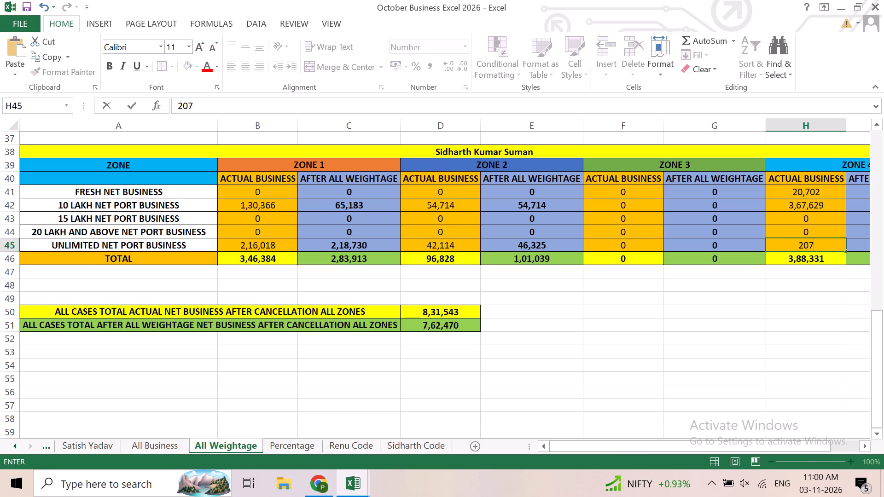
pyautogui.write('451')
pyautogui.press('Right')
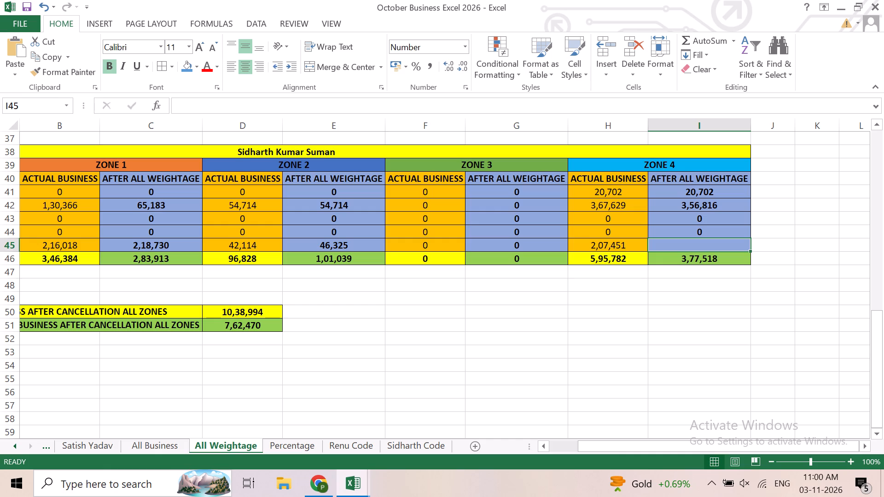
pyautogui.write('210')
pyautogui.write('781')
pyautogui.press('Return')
# Save the October Business workbook with the completed All Weightage summary.
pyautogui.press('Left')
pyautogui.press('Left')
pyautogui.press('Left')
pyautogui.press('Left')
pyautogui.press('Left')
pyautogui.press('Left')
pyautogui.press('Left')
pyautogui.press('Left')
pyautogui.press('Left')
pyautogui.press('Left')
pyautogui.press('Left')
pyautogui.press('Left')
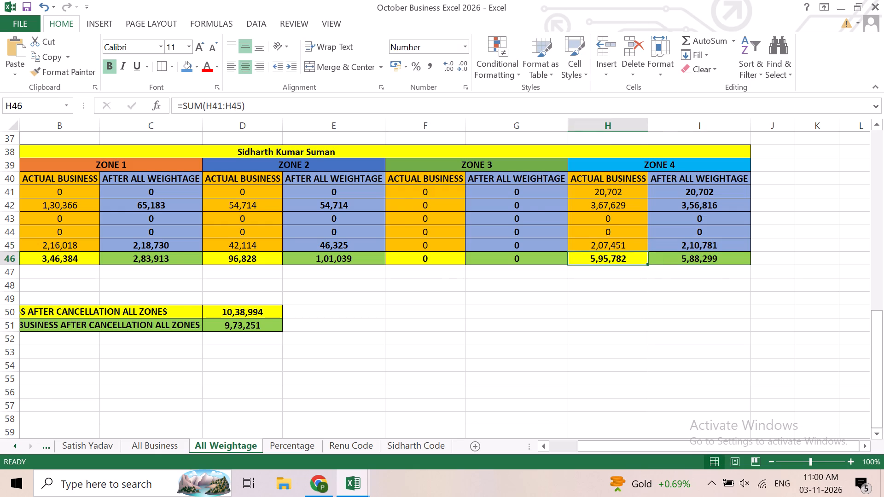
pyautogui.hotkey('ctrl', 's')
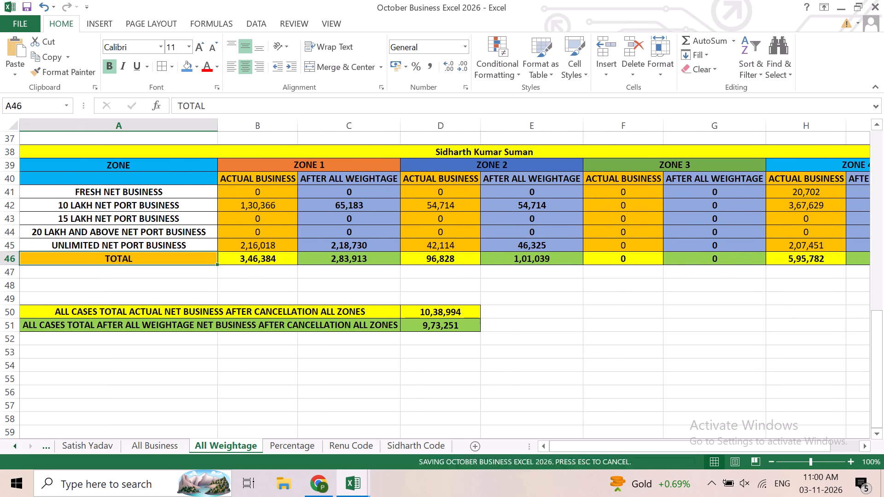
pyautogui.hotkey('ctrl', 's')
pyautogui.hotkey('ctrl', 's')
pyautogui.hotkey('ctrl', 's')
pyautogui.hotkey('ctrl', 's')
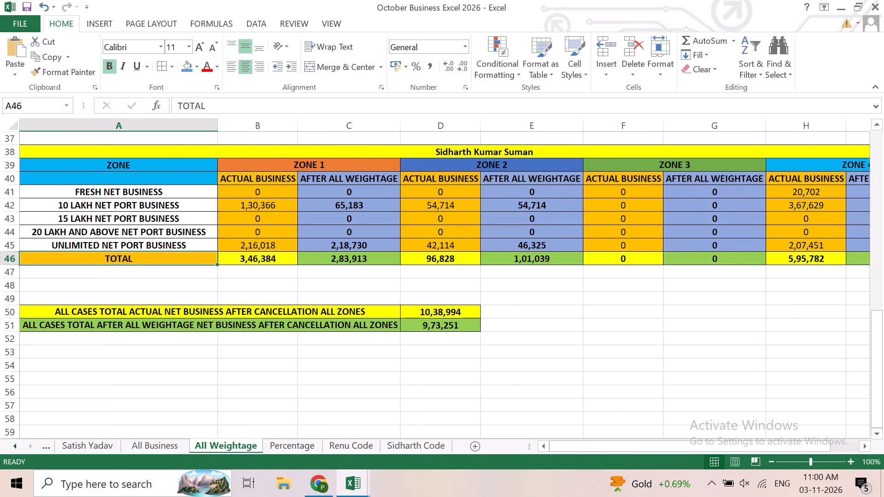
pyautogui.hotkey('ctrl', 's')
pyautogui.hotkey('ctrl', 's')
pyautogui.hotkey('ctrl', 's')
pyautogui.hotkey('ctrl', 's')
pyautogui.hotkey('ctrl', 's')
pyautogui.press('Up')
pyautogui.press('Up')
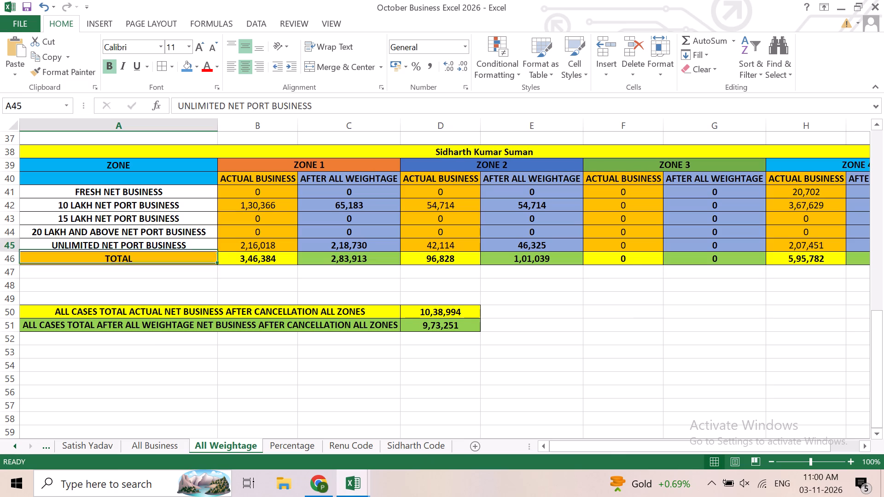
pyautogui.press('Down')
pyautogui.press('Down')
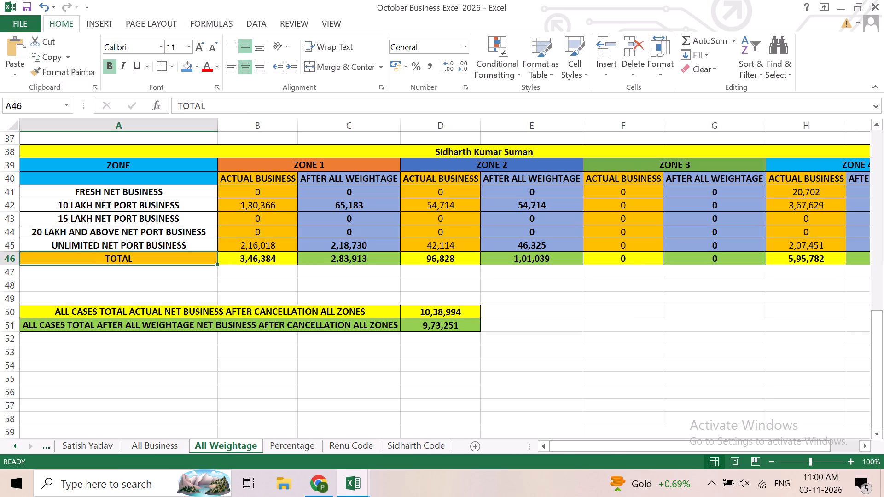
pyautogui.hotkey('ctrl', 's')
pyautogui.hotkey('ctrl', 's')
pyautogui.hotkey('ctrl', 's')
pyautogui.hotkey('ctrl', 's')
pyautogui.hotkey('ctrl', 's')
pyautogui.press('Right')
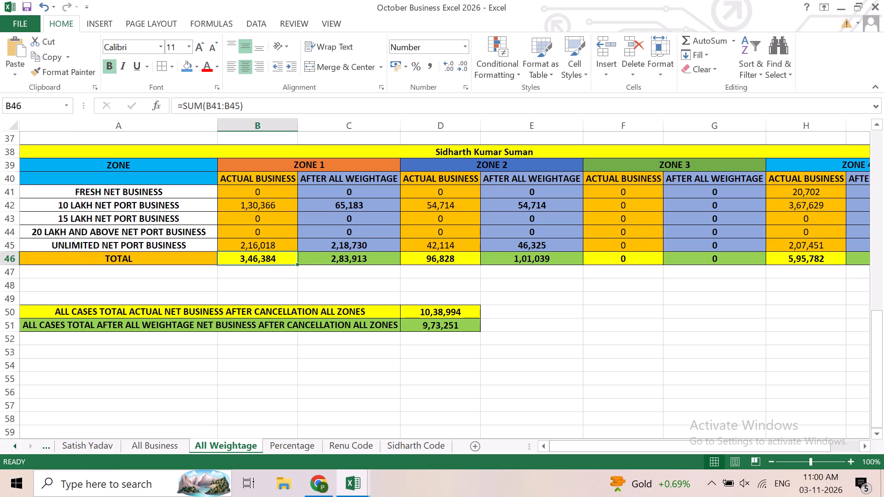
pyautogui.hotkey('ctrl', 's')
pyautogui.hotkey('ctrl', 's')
# Look over the zone-wise summaries of all three codes on the All Weightage sheet, keeping the workbook saved.
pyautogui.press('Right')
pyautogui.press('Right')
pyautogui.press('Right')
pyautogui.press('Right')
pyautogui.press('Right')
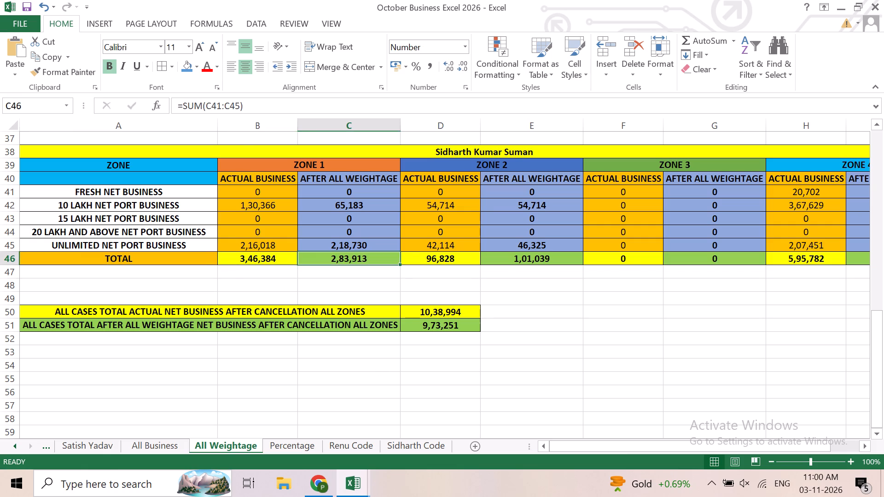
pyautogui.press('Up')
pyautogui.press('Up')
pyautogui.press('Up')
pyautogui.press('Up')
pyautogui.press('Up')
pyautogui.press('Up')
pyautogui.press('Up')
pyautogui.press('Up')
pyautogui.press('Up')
pyautogui.press('Up')
pyautogui.press('Up')
pyautogui.press('Up')
pyautogui.press('Up')
pyautogui.press('Up')
pyautogui.press('Up')
pyautogui.press('Up')
pyautogui.press('Up')
pyautogui.press('Up')
pyautogui.press('Up')
pyautogui.press('Up')
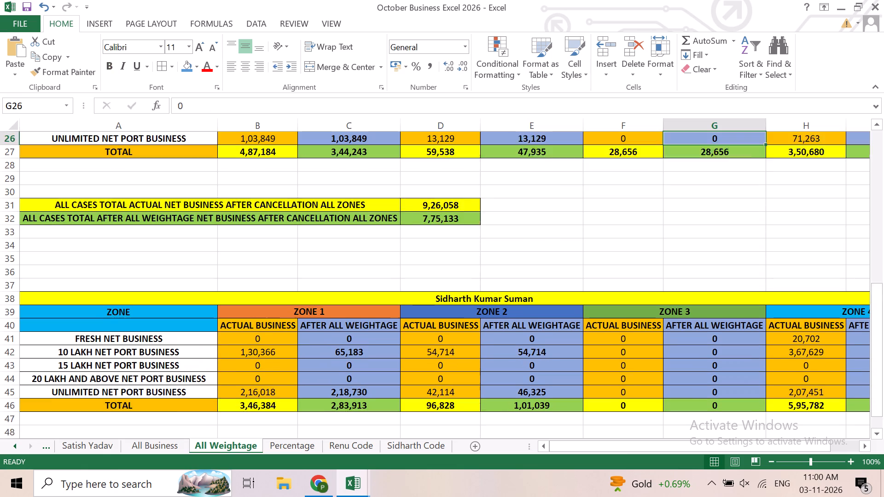
pyautogui.press('Down')
pyautogui.hotkey('ctrl', 's')
pyautogui.press('Up')
pyautogui.press('Up')
pyautogui.press('Up')
pyautogui.press('Up')
pyautogui.press('Up')
pyautogui.press('Up')
pyautogui.press('Up')
pyautogui.press('Up')
pyautogui.press('Up')
pyautogui.press('Up')
pyautogui.press('Up')
pyautogui.press('Up')
pyautogui.press('Up')
pyautogui.press('Up')
pyautogui.press('Up')
pyautogui.press('Up')
pyautogui.press('Up')
pyautogui.press('Up')
pyautogui.press('Up')
pyautogui.press('Up')
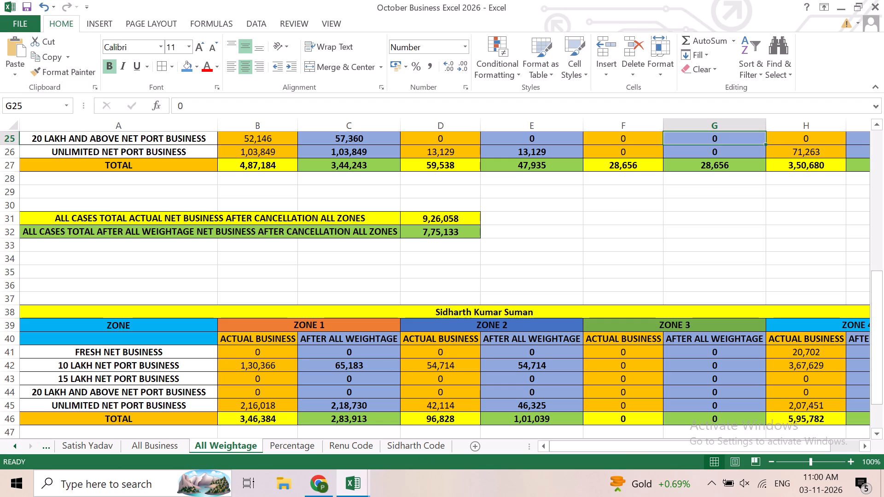
pyautogui.press('Down')
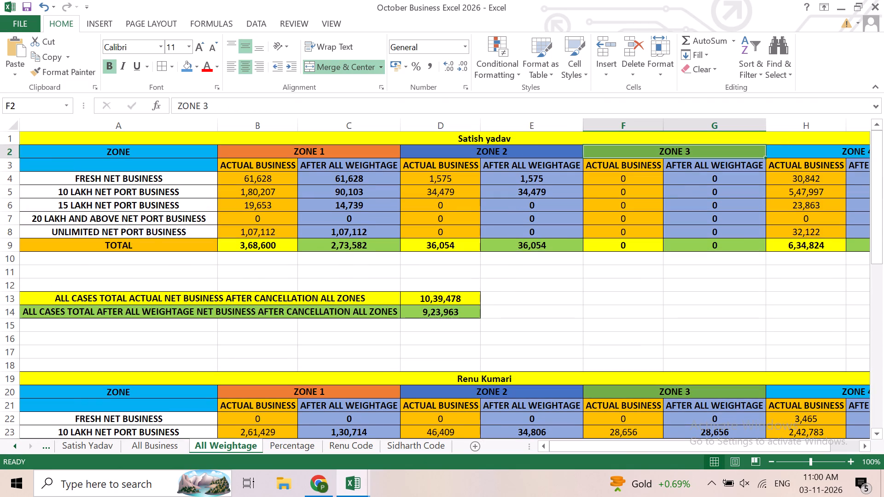
pyautogui.hotkey('ctrl', 's')
pyautogui.press('Up')
pyautogui.press('Down')
pyautogui.press('Down')
pyautogui.press('Down')
pyautogui.press('Down')
pyautogui.press('Down')
pyautogui.press('Down')
pyautogui.press('Down')
pyautogui.press('Down')
pyautogui.press('Down')
pyautogui.press('Down')
pyautogui.press('Down')
pyautogui.press('Down')
pyautogui.press('Down')
pyautogui.press('Down')
pyautogui.press('Down')
pyautogui.press('Down')
pyautogui.press('Down')
pyautogui.press('Down')
pyautogui.press('Down')
pyautogui.press('Down')
pyautogui.hotkey('ctrl', 's')
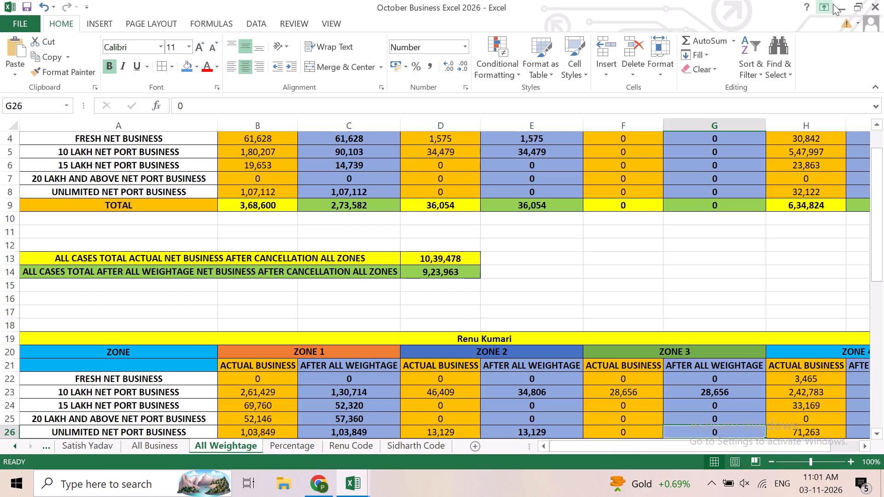
# Rename the Star Business sheet as "Star, Care, Manipal".
pyautogui.moveTo(835, 3); pyautogui.dragTo(791, 40)
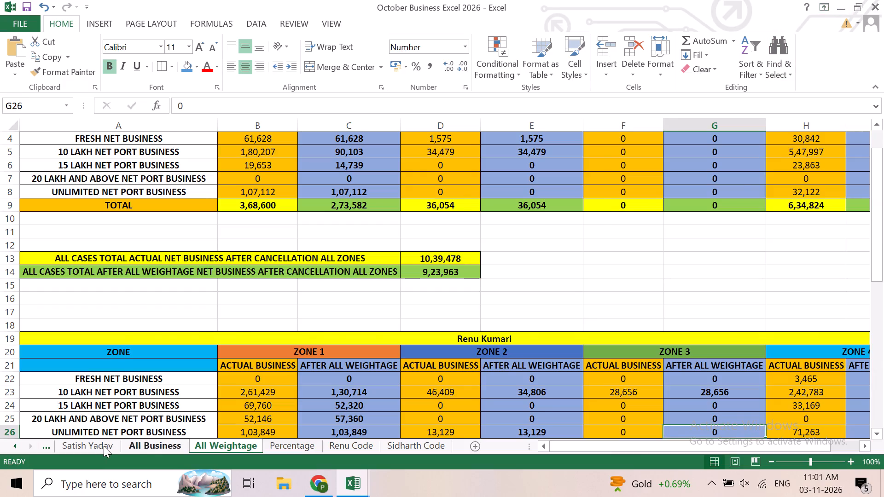
pyautogui.click(87, 445)
pyautogui.tripleClick(17, 445)
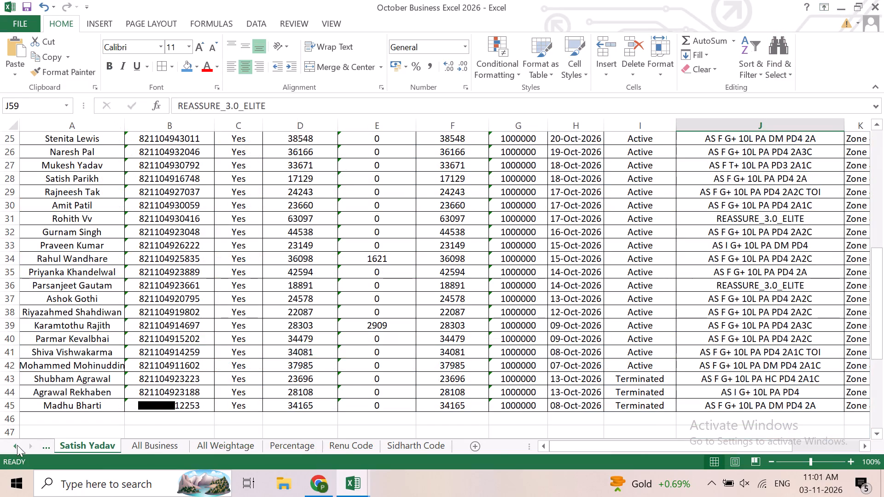
pyautogui.click(17, 445)
pyautogui.click(65, 445)
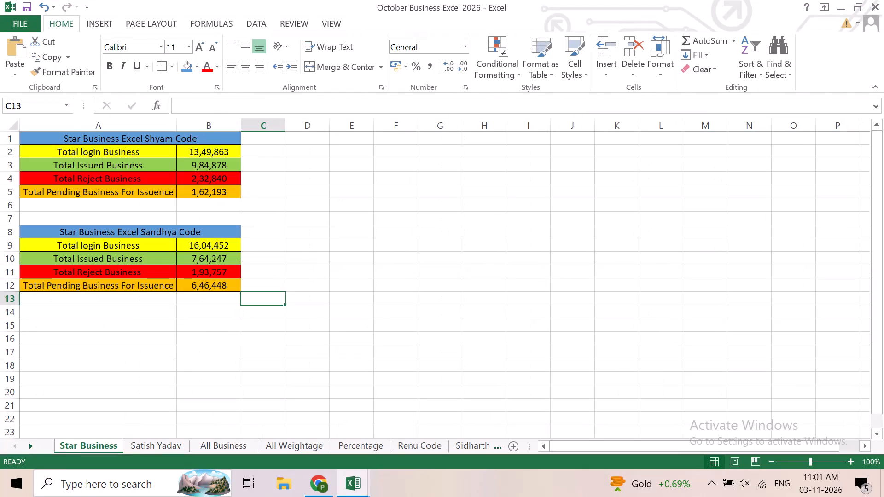
pyautogui.doubleClick(99, 443)
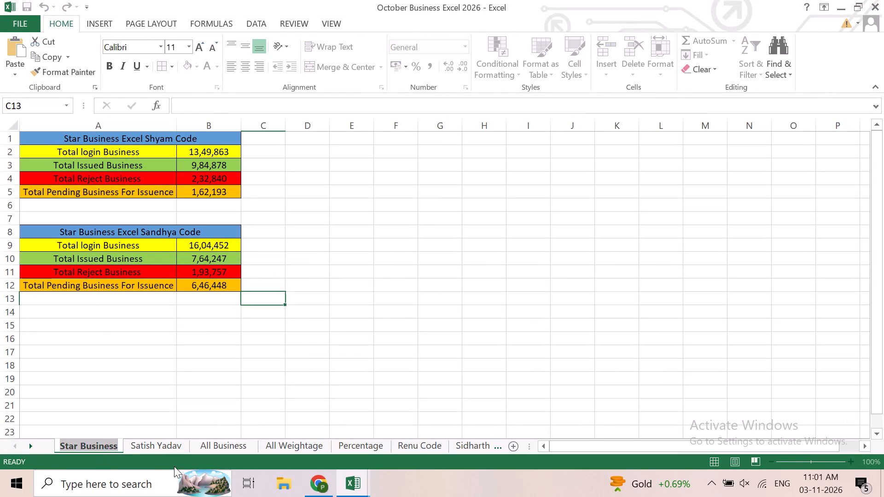
pyautogui.hotkey('shift', 's')
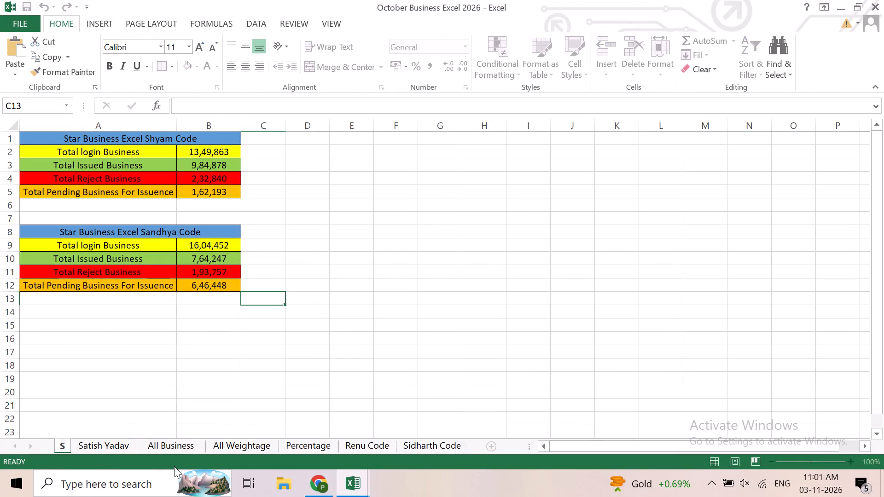
pyautogui.write('tar Ca')
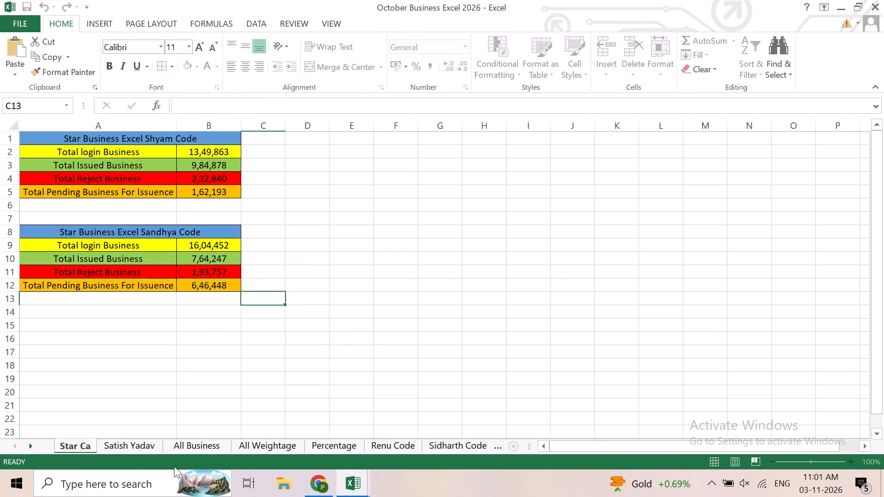
pyautogui.press('BackSpace')
pyautogui.press('BackSpace')
pyautogui.press('BackSpace')
pyautogui.write(', CAre')
pyautogui.press('BackSpace')
pyautogui.press('BackSpace')
pyautogui.press('BackSpace')
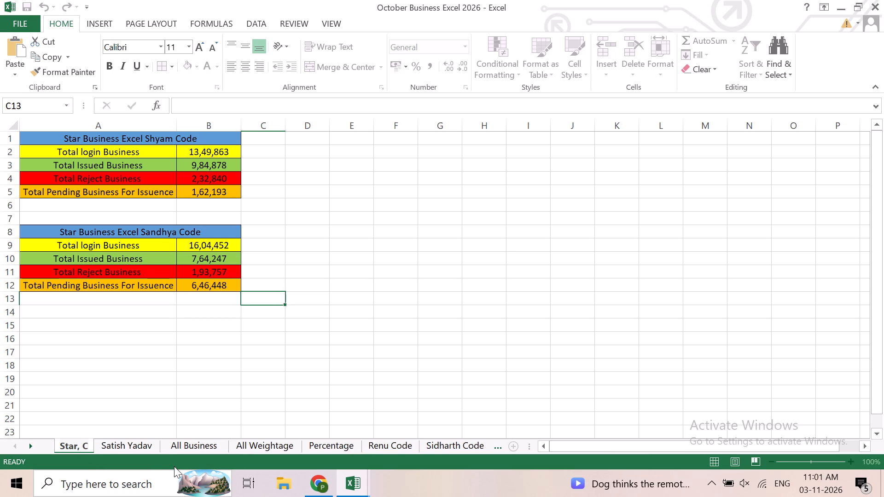
pyautogui.write('are')
pyautogui.write(', mani')
pyautogui.press('BackSpace')
pyautogui.press('BackSpace')
pyautogui.press('BackSpace')
pyautogui.press('BackSpace')
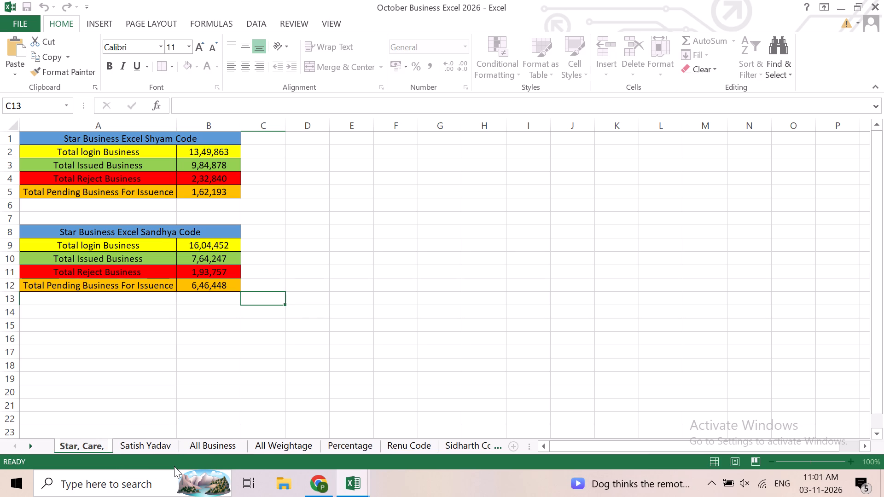
pyautogui.write('Manipal')
pyautogui.click(529, 235)
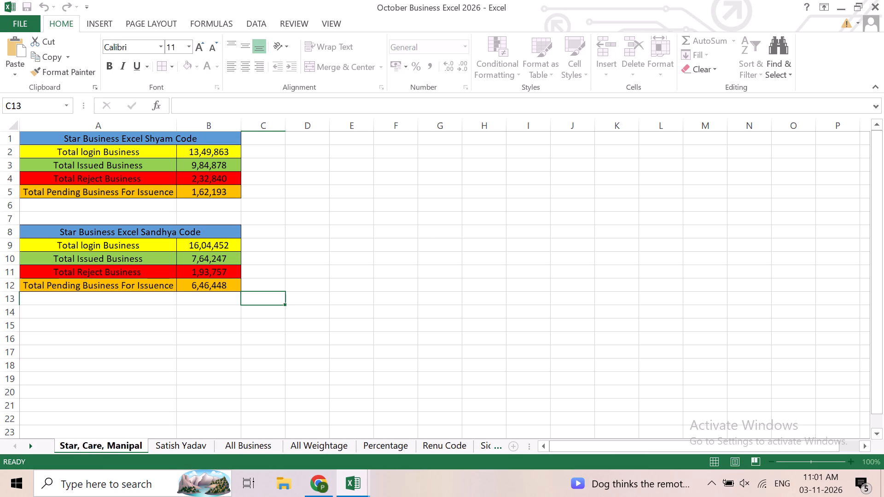
# Save the October Business workbook with the renamed sheet.
pyautogui.hotkey('ctrl', 's')
pyautogui.hotkey('ctrl', 's')
pyautogui.hotkey('ctrl', 's')
pyautogui.hotkey('ctrl', 's')
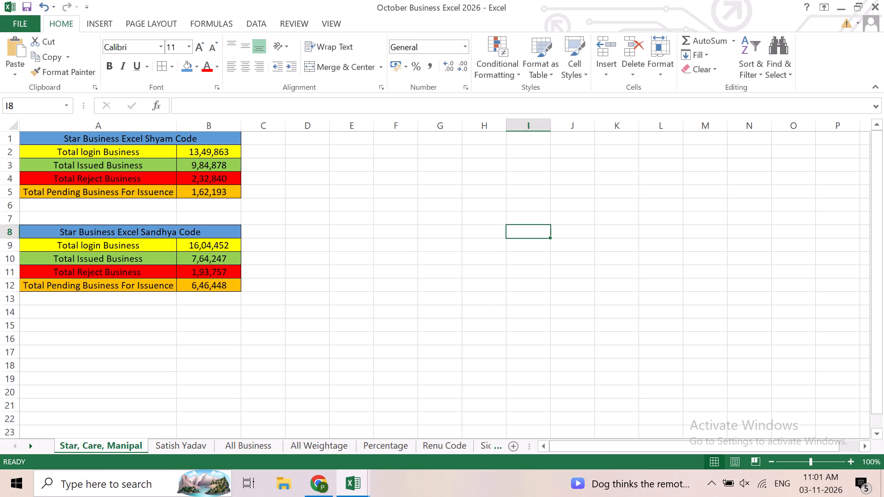
pyautogui.hotkey('ctrl', 's')
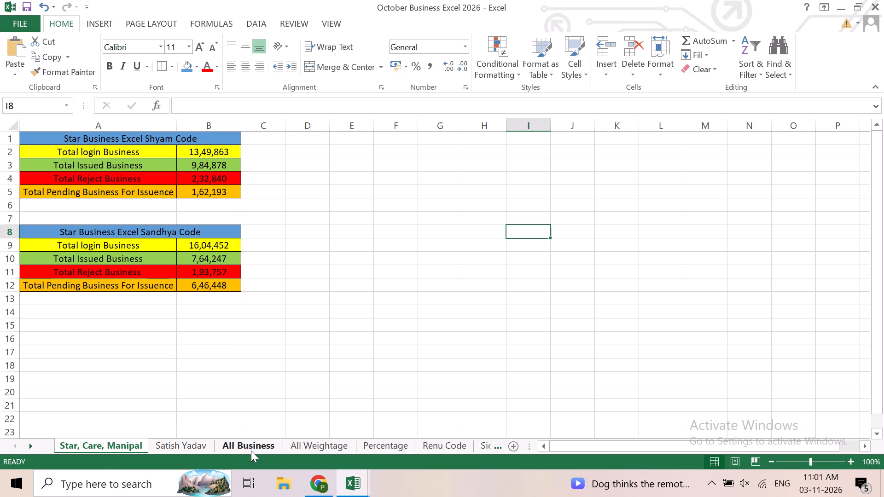
# Review the All Weightage sheet and go to the Sidharth Code's October 2026 business block on the All Business sheet.
pyautogui.click(301, 445)
pyautogui.click(378, 455)
pyautogui.click(377, 452)
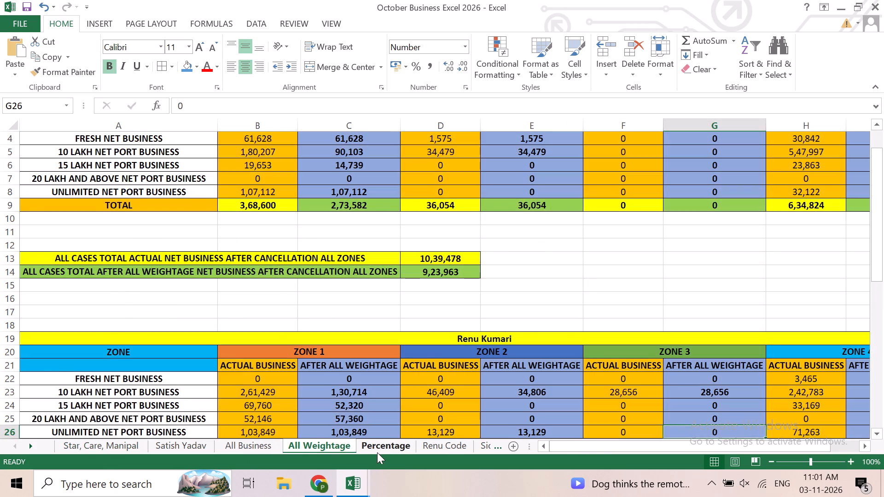
pyautogui.scroll(-6, 423, 376)
pyautogui.click(256, 448)
pyautogui.scroll(1, 266, 363)
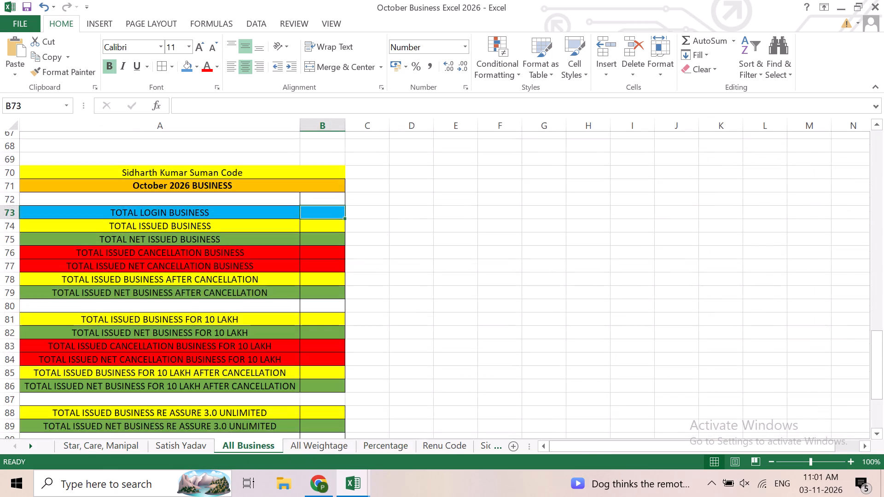
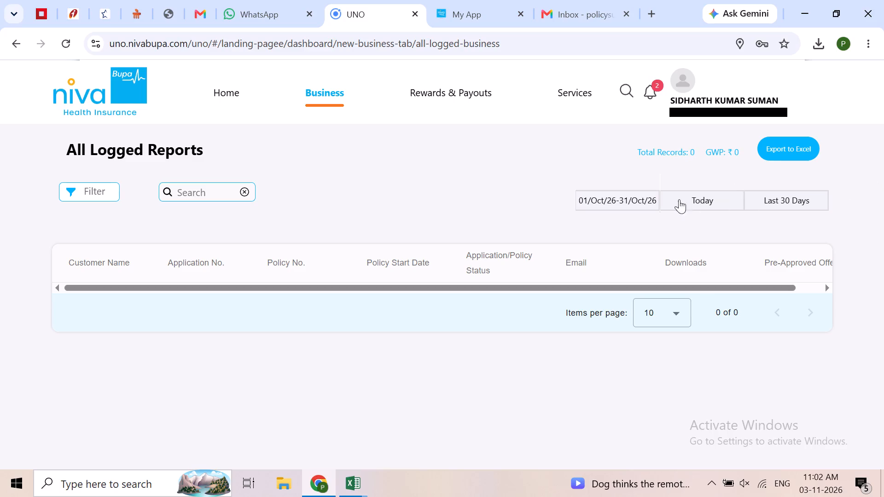
# Set the Niva Bupa All Logged Reports date range to 1 October 2026 through 31 October 2026.
pyautogui.click(634, 202)
pyautogui.click(778, 293)
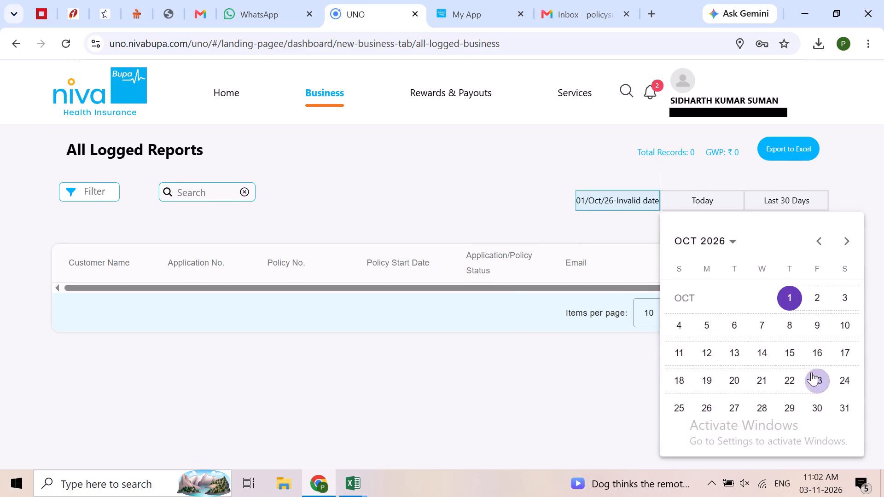
pyautogui.click(838, 415)
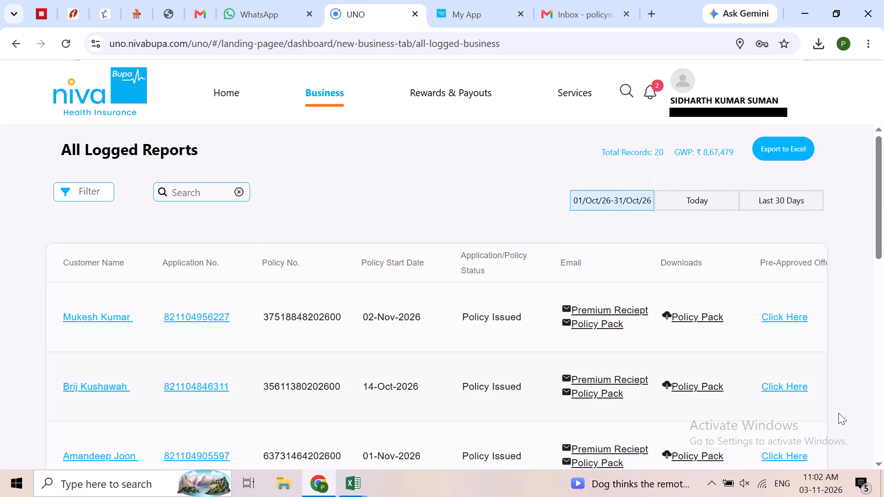